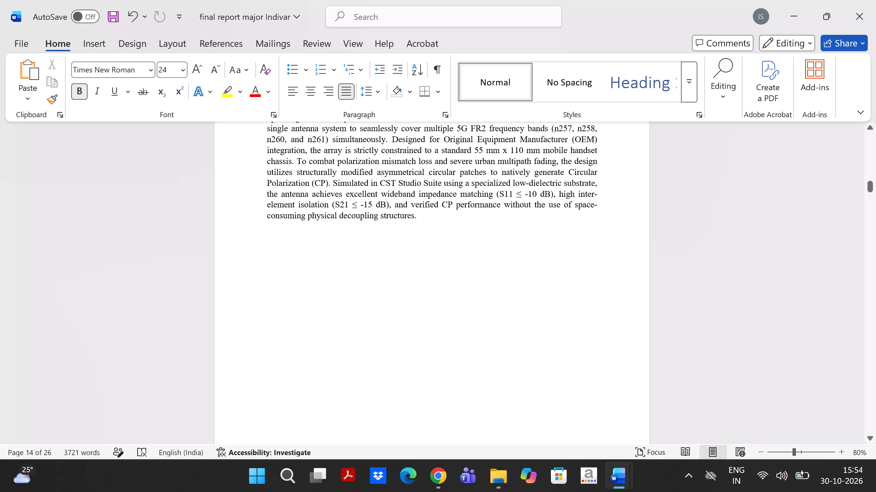
Survey the page layout of the whole report, from the cover page to the appendix, in a multi-page overview.
{"action": "scroll", "coordinate": [345, 133], "scroll_direction": "down", "scroll_amount": 10}
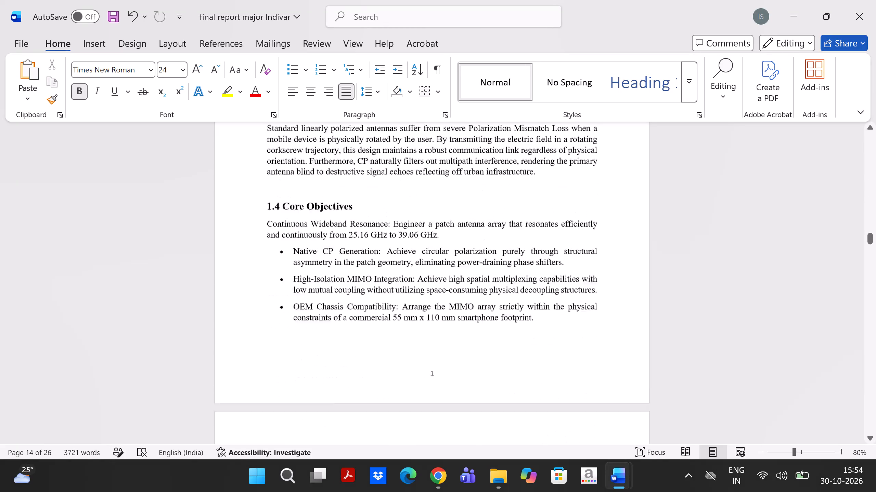
{"action": "scroll", "coordinate": [345, 133], "scroll_direction": "up", "scroll_amount": 3}
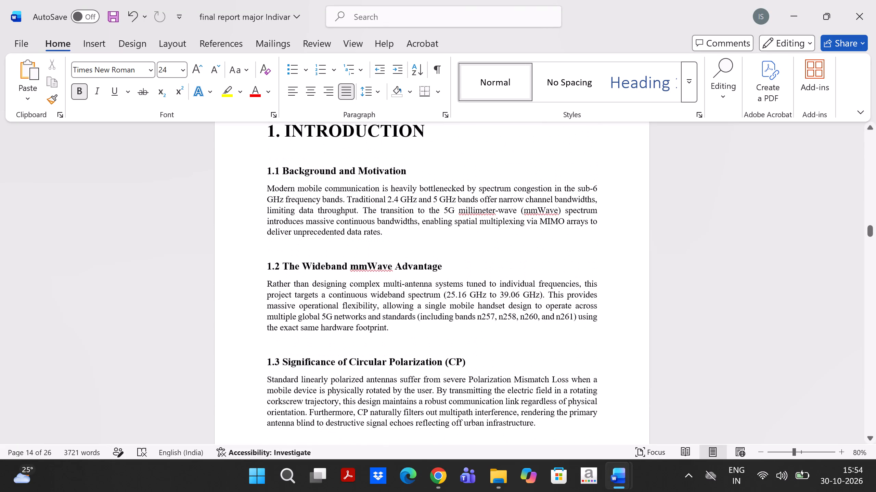
{"action": "scroll", "coordinate": [345, 211], "scroll_direction": "down", "scroll_amount": 6, "text": "ctrl"}
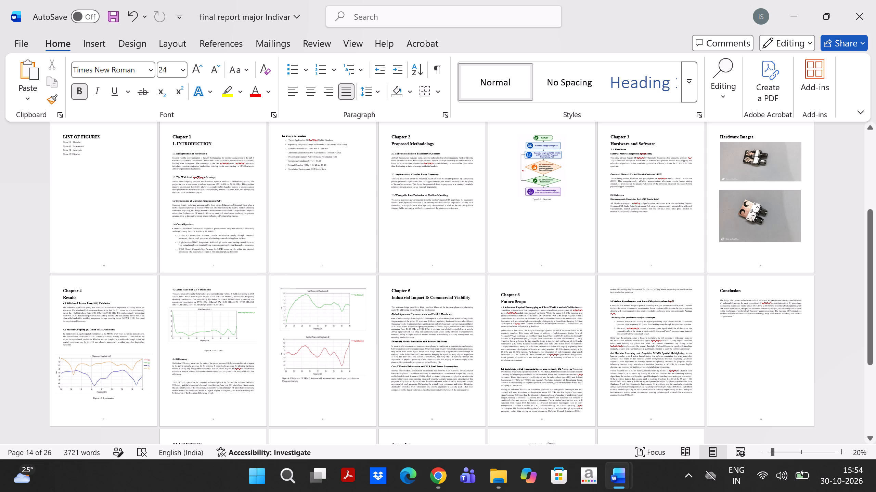
{"action": "scroll", "coordinate": [572, 290], "scroll_direction": "down", "scroll_amount": 9}
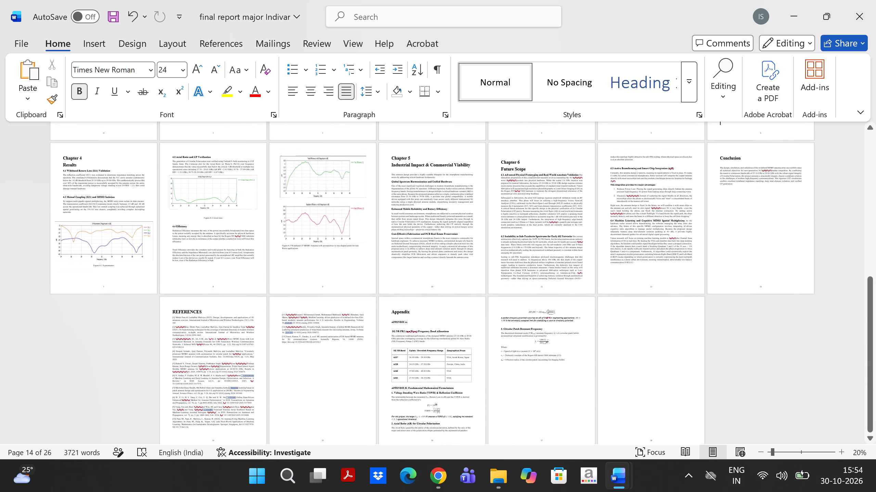
{"action": "scroll", "coordinate": [572, 290], "scroll_direction": "down", "scroll_amount": 7}
{"action": "scroll", "coordinate": [572, 290], "scroll_direction": "up", "scroll_amount": 4}
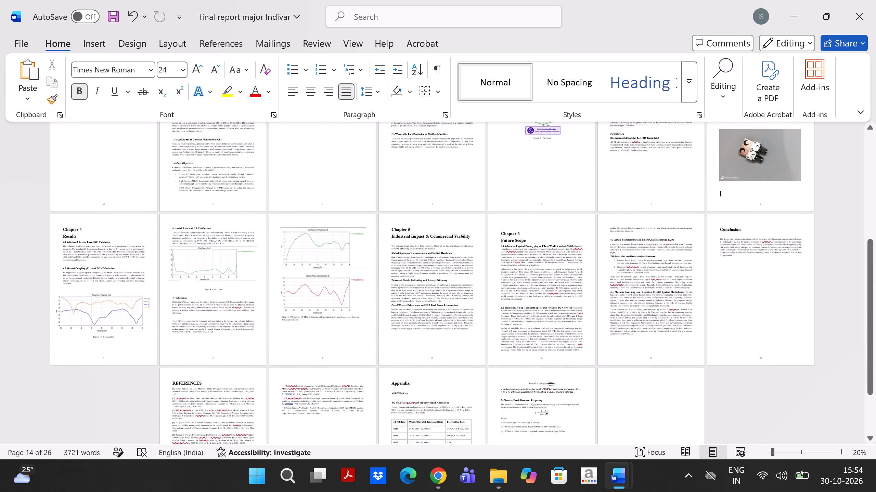
{"action": "scroll", "coordinate": [572, 290], "scroll_direction": "up", "scroll_amount": 8}
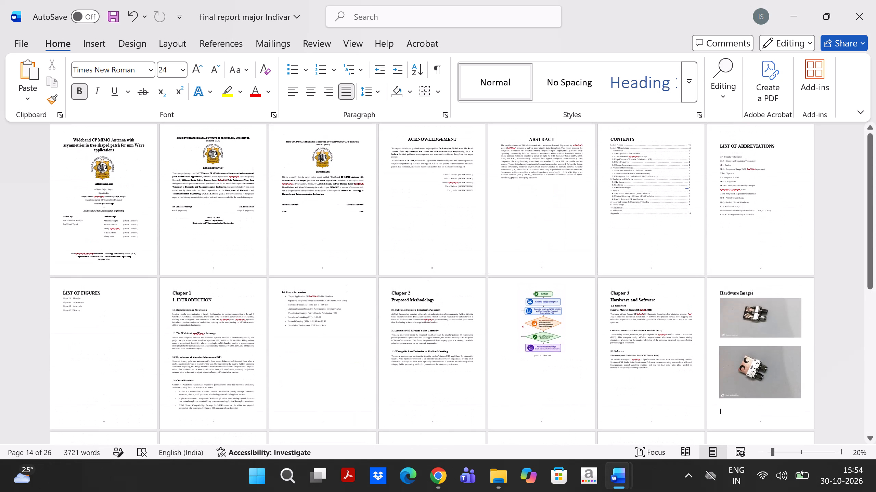
{"action": "scroll", "coordinate": [572, 290], "scroll_direction": "up", "scroll_amount": 1}
{"action": "scroll", "coordinate": [604, 195], "scroll_direction": "down", "scroll_amount": 7}
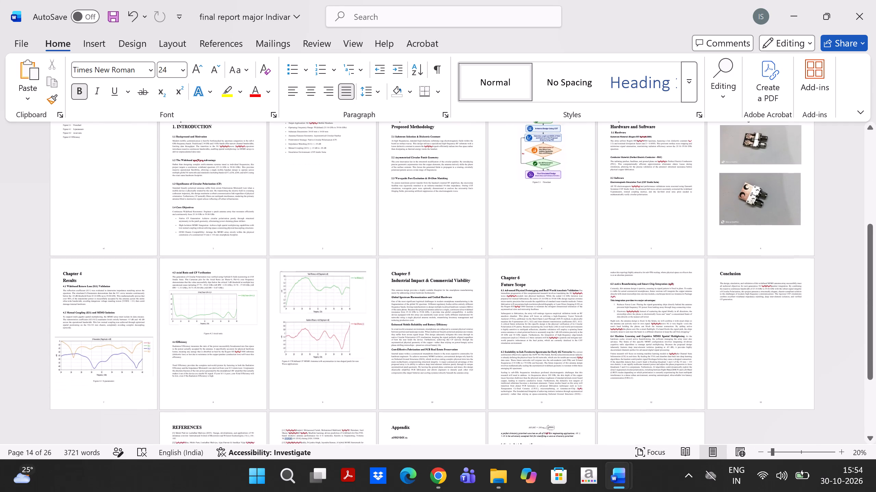
{"action": "scroll", "coordinate": [604, 195], "scroll_direction": "down", "scroll_amount": 3}
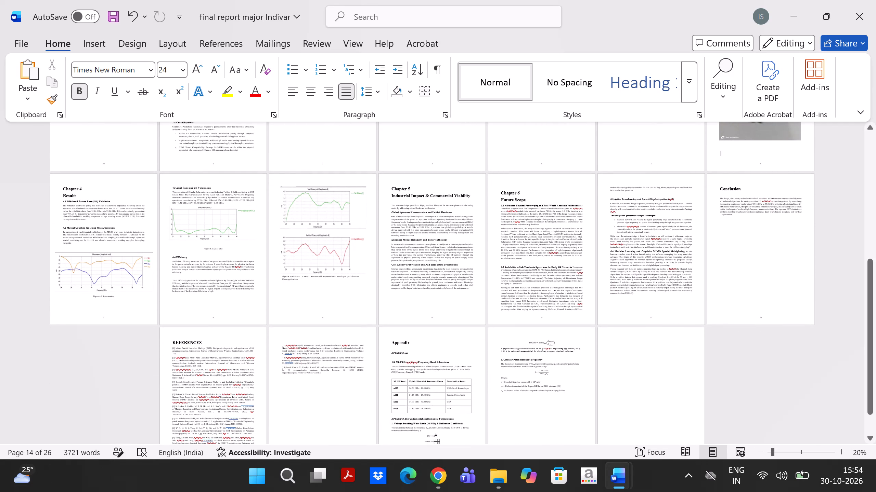
{"action": "scroll", "coordinate": [413, 318], "scroll_direction": "up", "scroll_amount": 6}
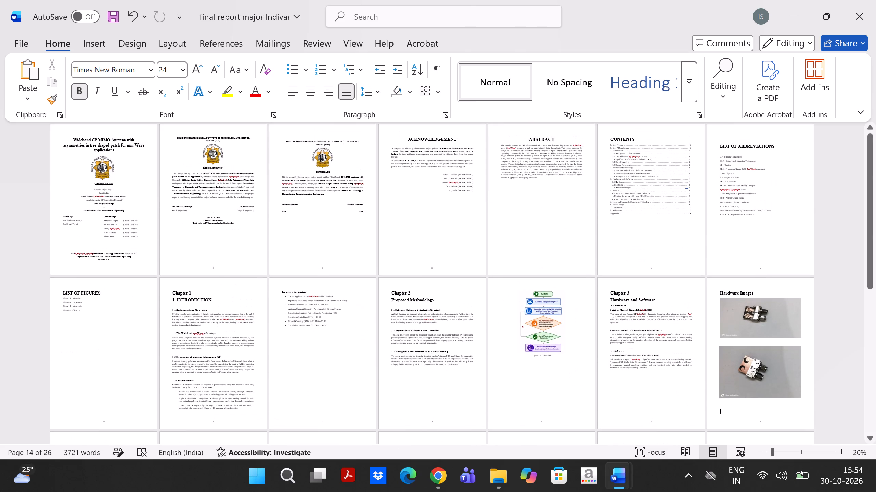
{"action": "scroll", "coordinate": [413, 318], "scroll_direction": "up", "scroll_amount": 2}
Look through the report's opening pages at close range, from the cover page to the acknowledgement.
{"action": "left_click", "coordinate": [106, 229]}
{"action": "scroll", "coordinate": [106, 229], "scroll_direction": "up", "scroll_amount": 10, "text": "ctrl"}
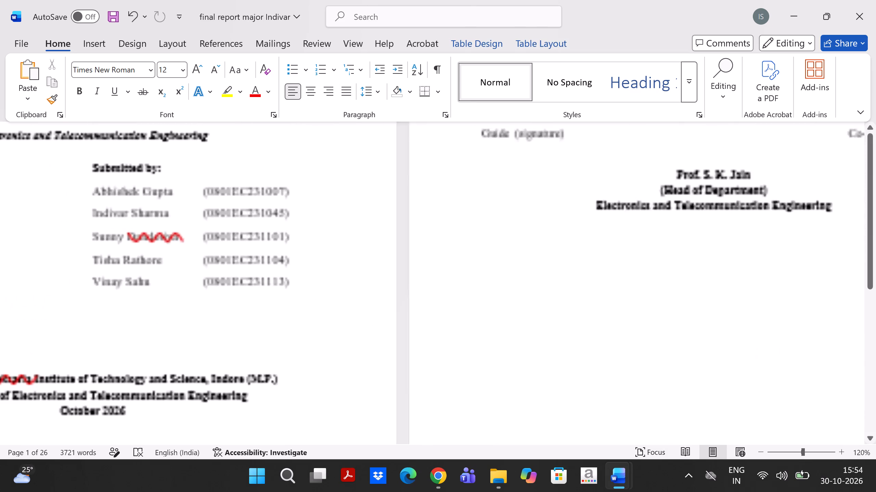
{"action": "scroll", "coordinate": [307, 256], "scroll_direction": "down", "scroll_amount": 3}
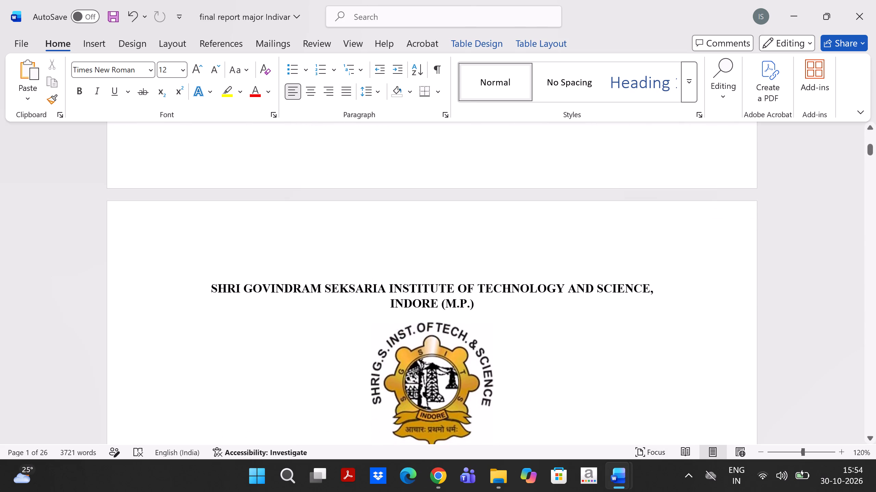
{"action": "scroll", "coordinate": [307, 256], "scroll_direction": "down", "scroll_amount": 4}
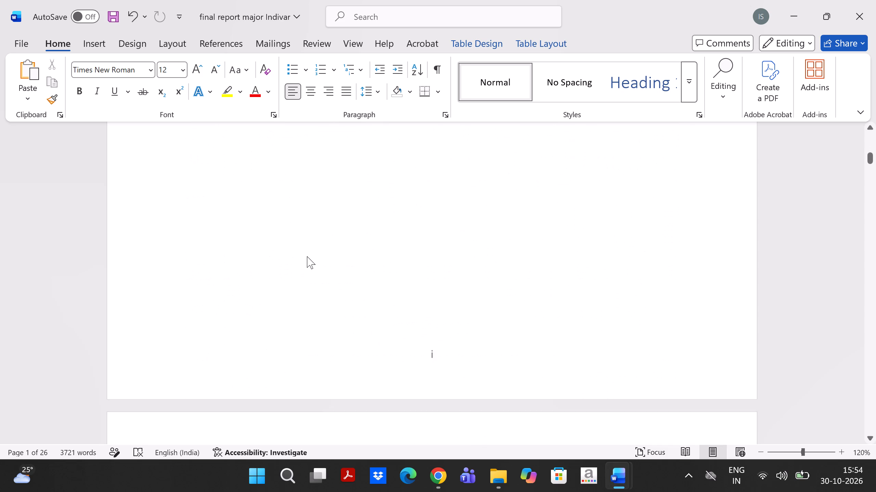
{"action": "scroll", "coordinate": [307, 256], "scroll_direction": "down", "scroll_amount": 3}
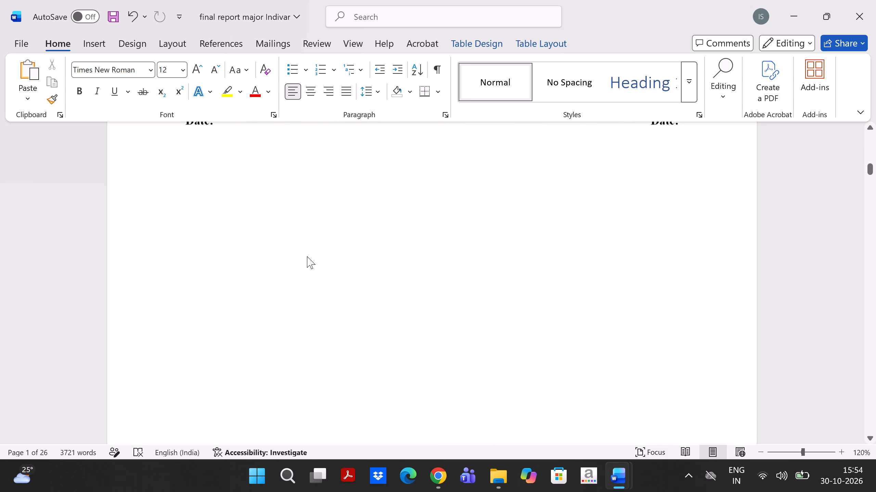
{"action": "scroll", "coordinate": [307, 256], "scroll_direction": "down", "scroll_amount": 5}
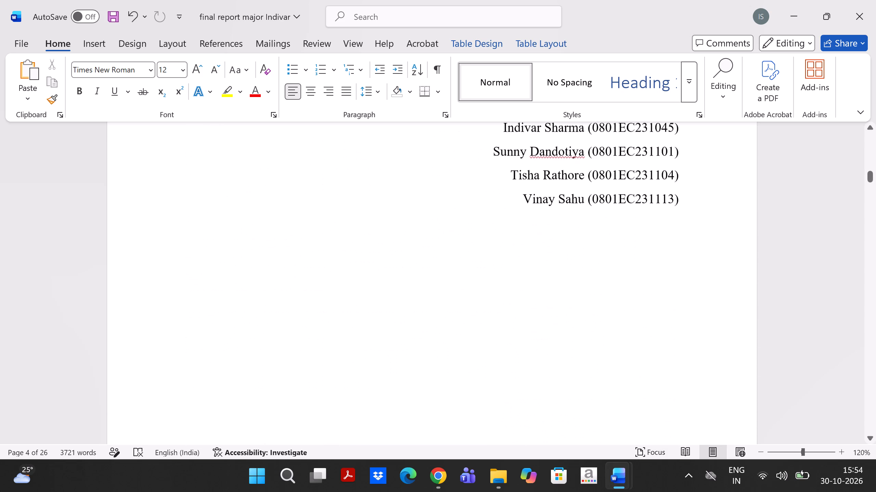
{"action": "scroll", "coordinate": [307, 256], "scroll_direction": "down", "scroll_amount": 5}
{"action": "scroll", "coordinate": [307, 256], "scroll_direction": "up", "scroll_amount": 3}
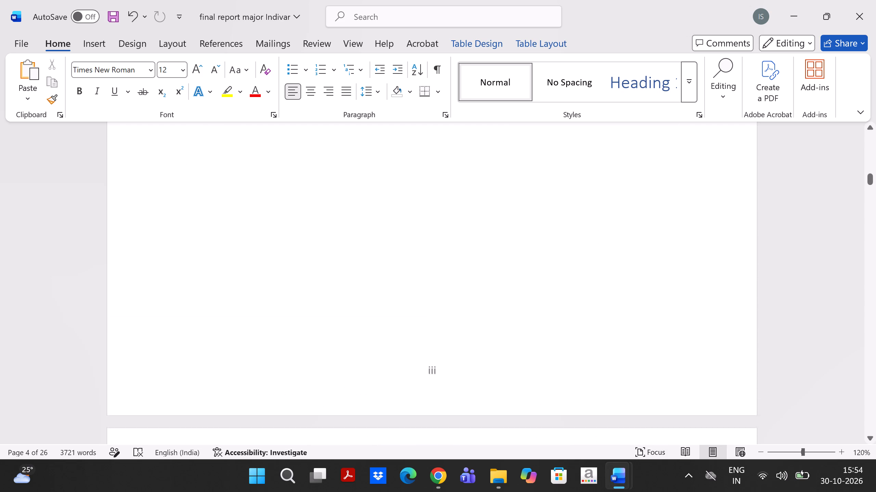
{"action": "scroll", "coordinate": [307, 256], "scroll_direction": "up", "scroll_amount": 9}
{"action": "scroll", "coordinate": [307, 256], "scroll_direction": "down", "scroll_amount": 5}
{"action": "scroll", "coordinate": [307, 256], "scroll_direction": "up", "scroll_amount": 1}
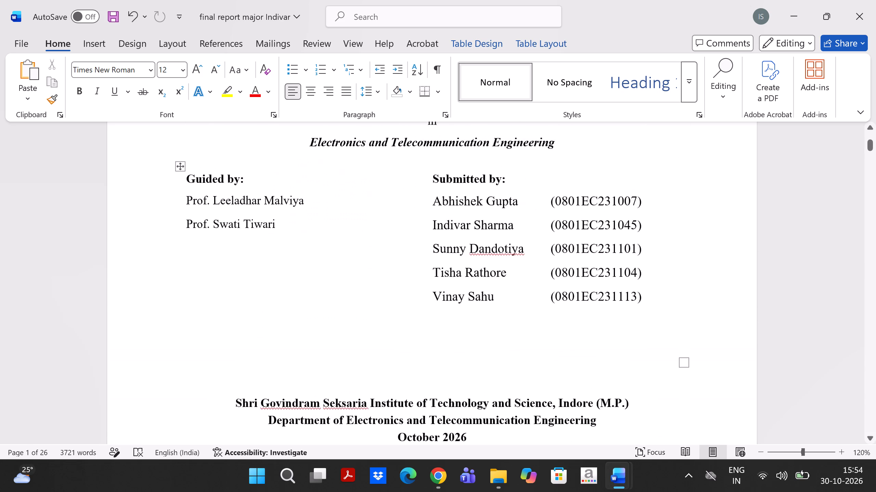
Check the cover page details, the recommendation text and signature block, and the certificate page's examiner fields.
{"action": "scroll", "coordinate": [307, 256], "scroll_direction": "up", "scroll_amount": 1}
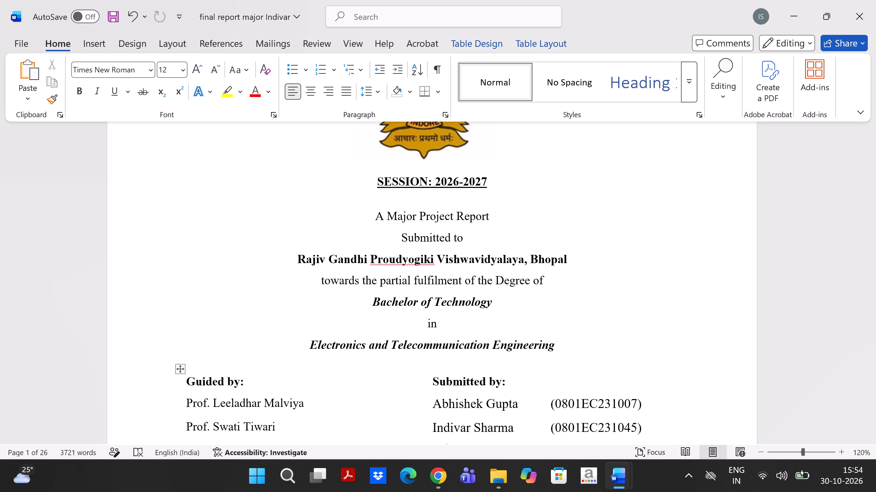
{"action": "scroll", "coordinate": [307, 256], "scroll_direction": "down", "scroll_amount": 1}
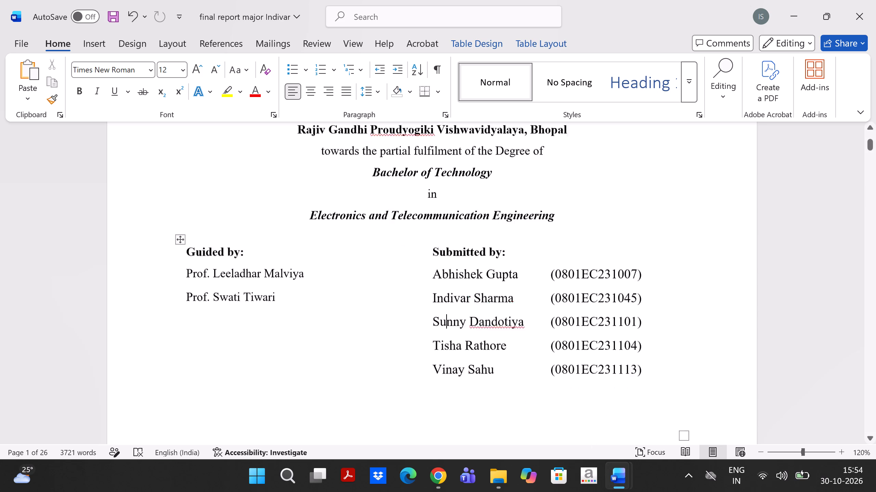
{"action": "scroll", "coordinate": [307, 256], "scroll_direction": "down", "scroll_amount": 5}
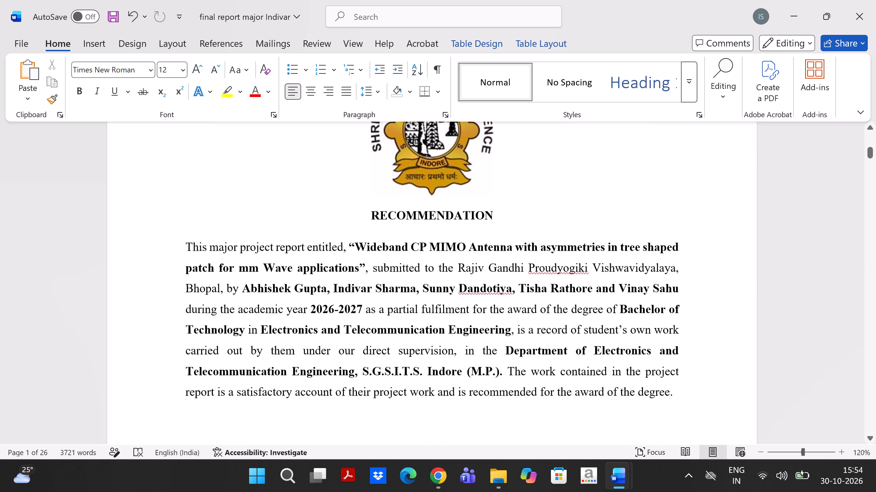
{"action": "scroll", "coordinate": [307, 256], "scroll_direction": "up", "scroll_amount": 1}
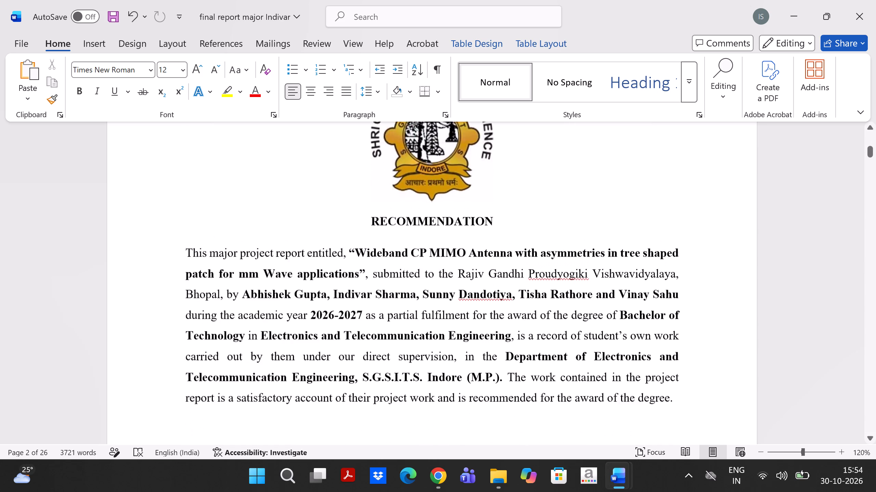
{"action": "scroll", "coordinate": [307, 256], "scroll_direction": "up", "scroll_amount": 1}
{"action": "scroll", "coordinate": [307, 256], "scroll_direction": "down", "scroll_amount": 1}
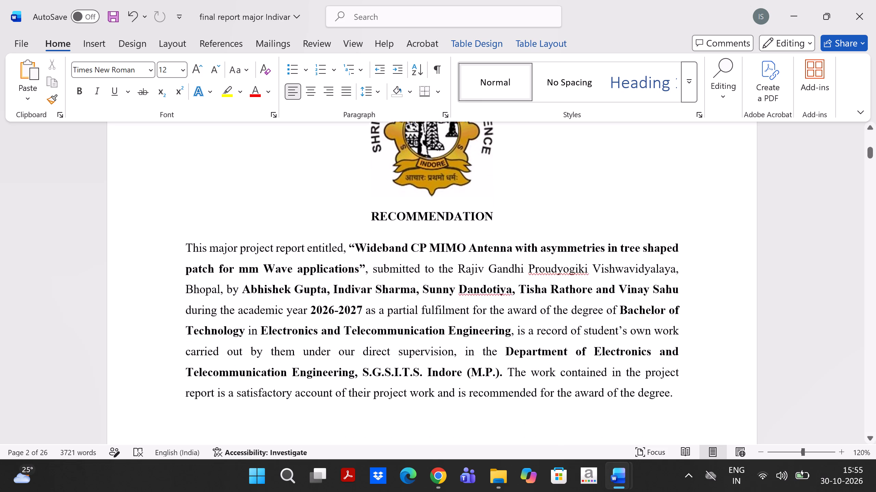
{"action": "scroll", "coordinate": [307, 256], "scroll_direction": "down", "scroll_amount": 2}
{"action": "scroll", "coordinate": [307, 256], "scroll_direction": "up", "scroll_amount": 2}
{"action": "scroll", "coordinate": [307, 256], "scroll_direction": "down", "scroll_amount": 2}
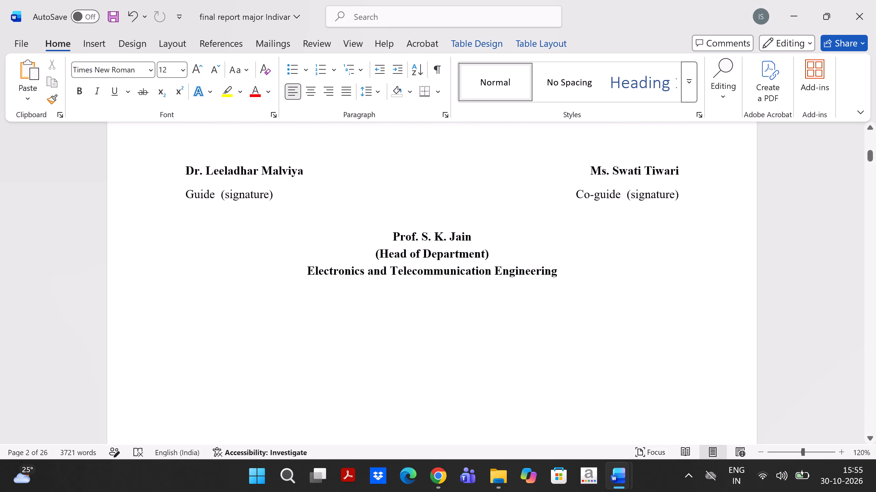
{"action": "scroll", "coordinate": [307, 256], "scroll_direction": "down", "scroll_amount": 2}
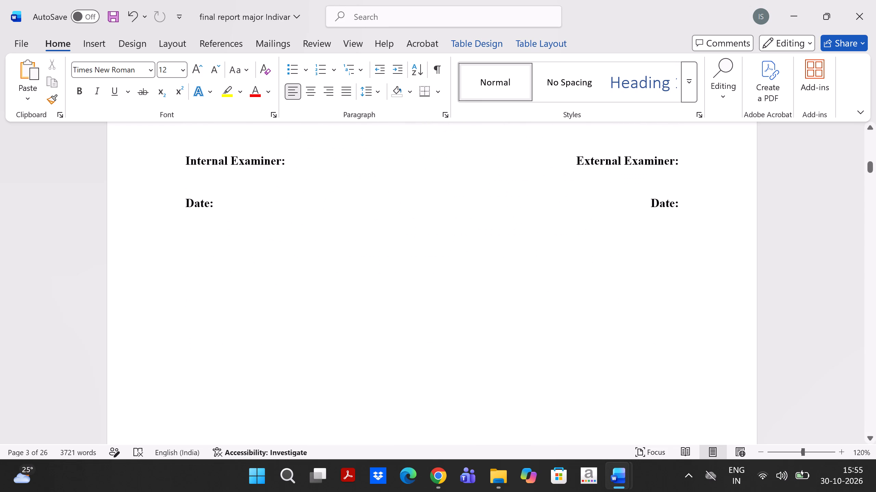
Review the acknowledgement and abstract pages, including their page numbering.
{"action": "scroll", "coordinate": [307, 256], "scroll_direction": "down", "scroll_amount": 3}
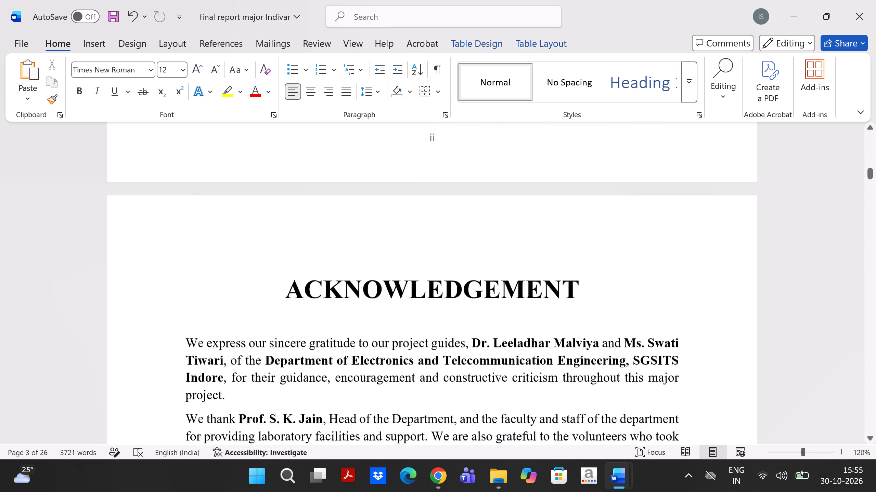
{"action": "scroll", "coordinate": [307, 256], "scroll_direction": "down", "scroll_amount": 2}
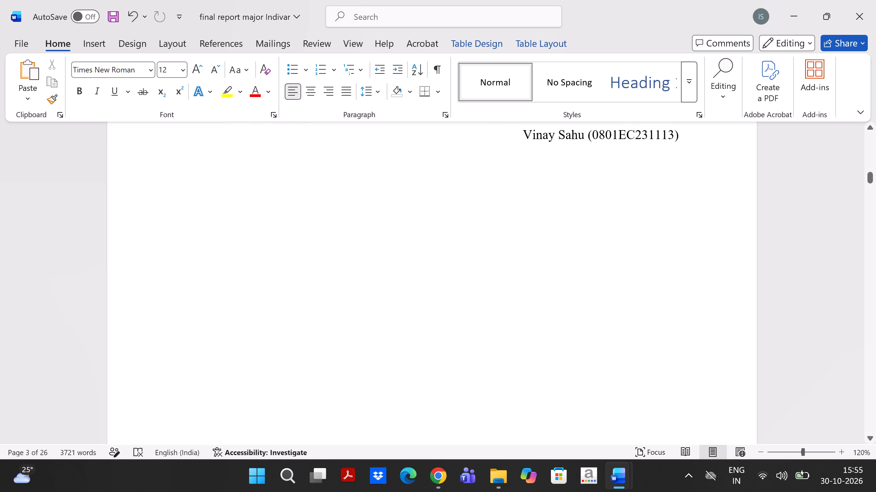
{"action": "scroll", "coordinate": [307, 256], "scroll_direction": "down", "scroll_amount": 3}
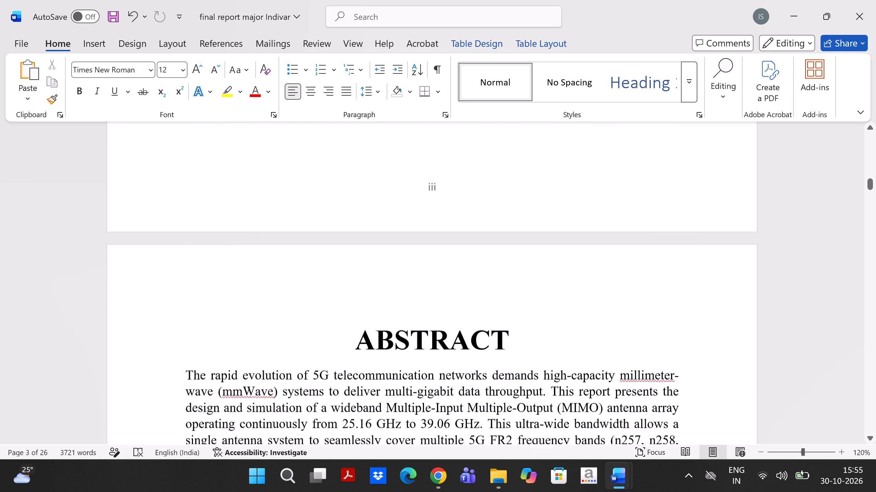
{"action": "scroll", "coordinate": [307, 256], "scroll_direction": "down", "scroll_amount": 3}
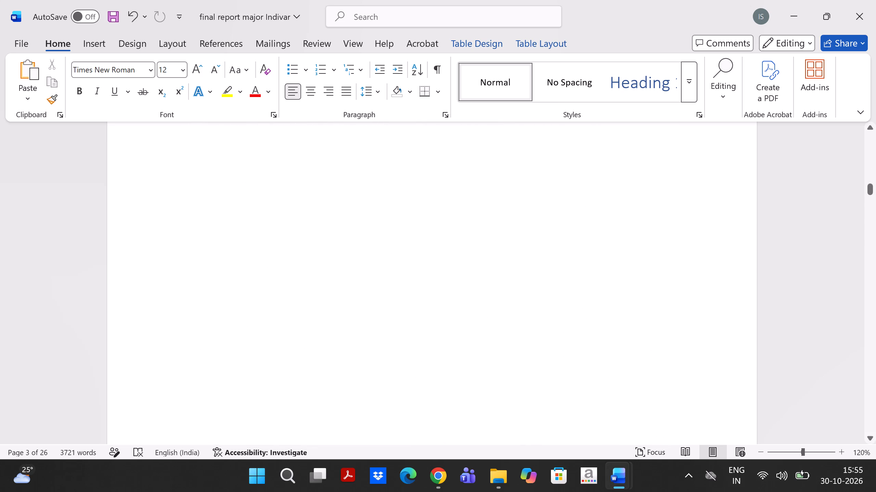
Look over the contents page, the list of figures and the opening of Chapter 1, including their page numbering.
{"action": "scroll", "coordinate": [307, 256], "scroll_direction": "down", "scroll_amount": 2}
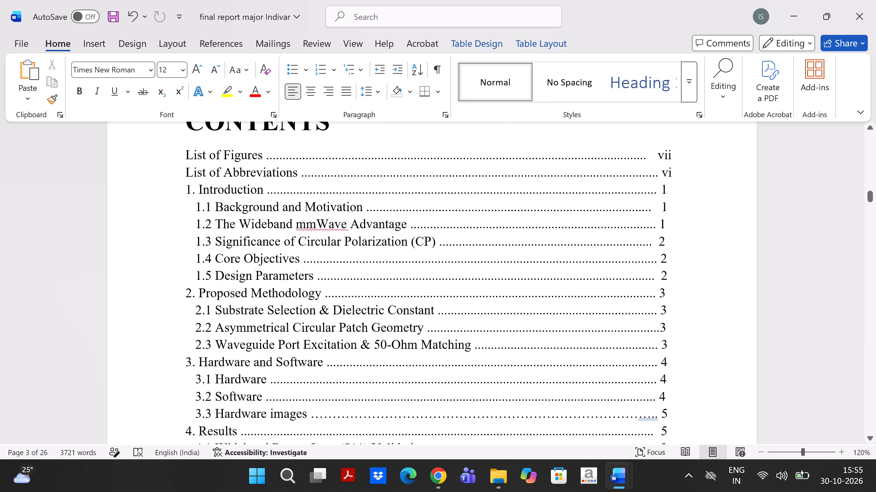
{"action": "scroll", "coordinate": [307, 256], "scroll_direction": "down", "scroll_amount": 1}
{"action": "scroll", "coordinate": [307, 256], "scroll_direction": "up", "scroll_amount": 1}
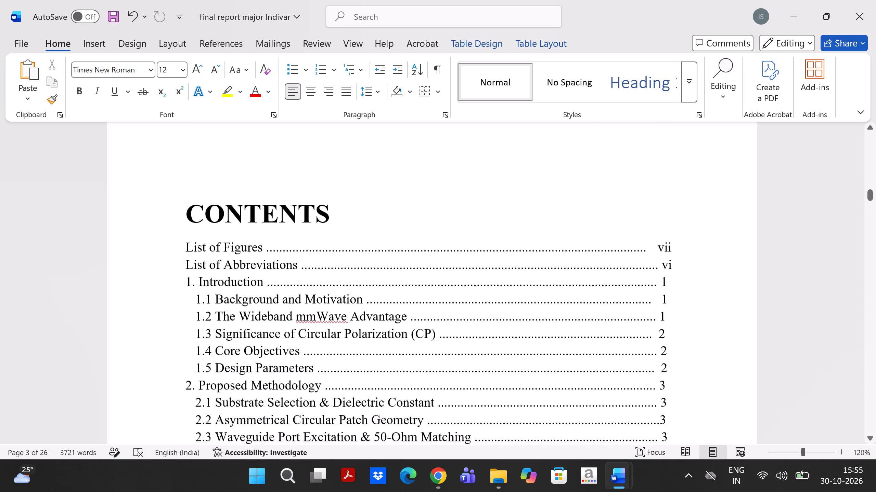
{"action": "scroll", "coordinate": [307, 256], "scroll_direction": "up", "scroll_amount": 1}
{"action": "scroll", "coordinate": [307, 256], "scroll_direction": "down", "scroll_amount": 5}
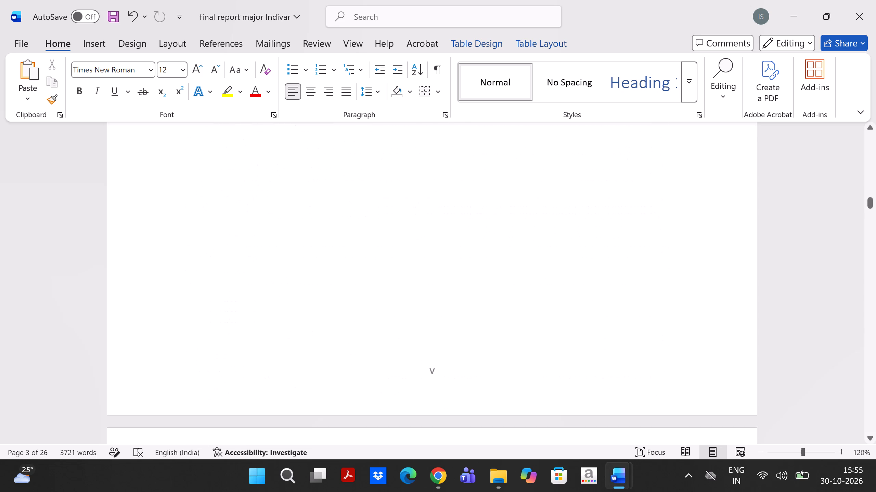
{"action": "scroll", "coordinate": [307, 256], "scroll_direction": "down", "scroll_amount": 5}
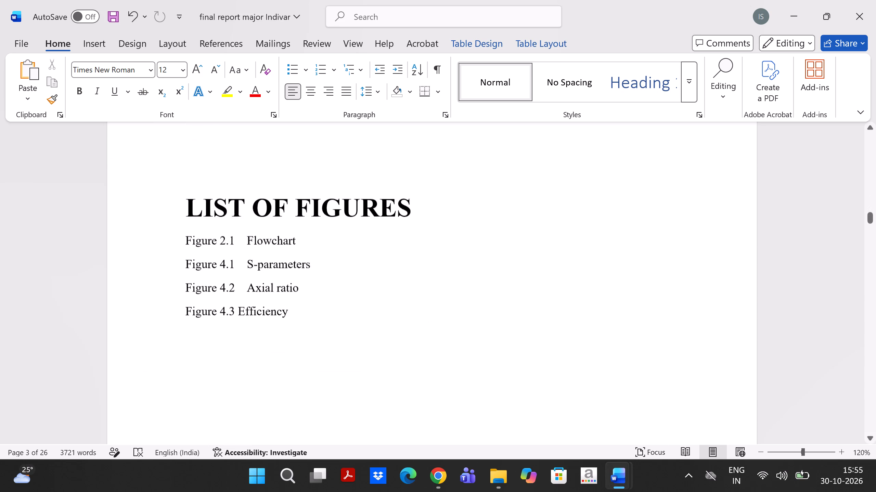
{"action": "scroll", "coordinate": [307, 256], "scroll_direction": "down", "scroll_amount": 3}
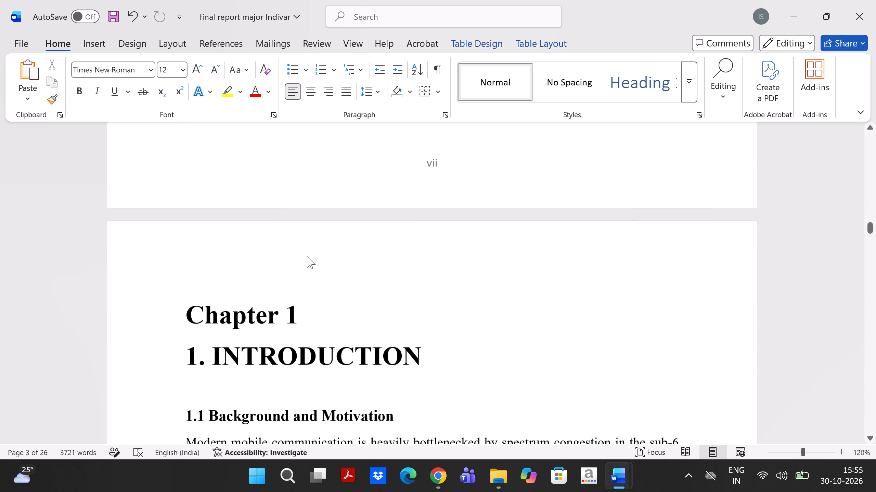
{"action": "scroll", "coordinate": [307, 256], "scroll_direction": "down", "scroll_amount": 1}
Return to the contents page and read its entries through to the appendix, then check the abbreviations and figures lists that follow.
{"action": "scroll", "coordinate": [307, 256], "scroll_direction": "up", "scroll_amount": 8}
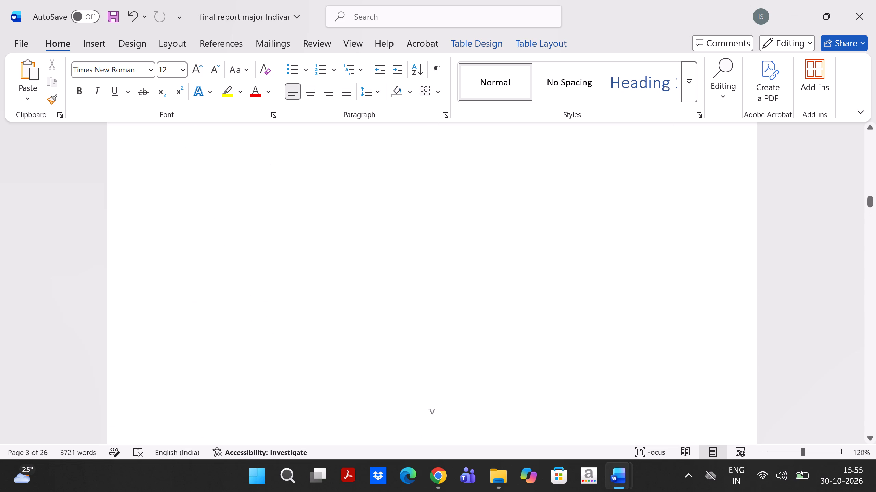
{"action": "scroll", "coordinate": [307, 256], "scroll_direction": "up", "scroll_amount": 2}
{"action": "scroll", "coordinate": [307, 256], "scroll_direction": "down", "scroll_amount": 3}
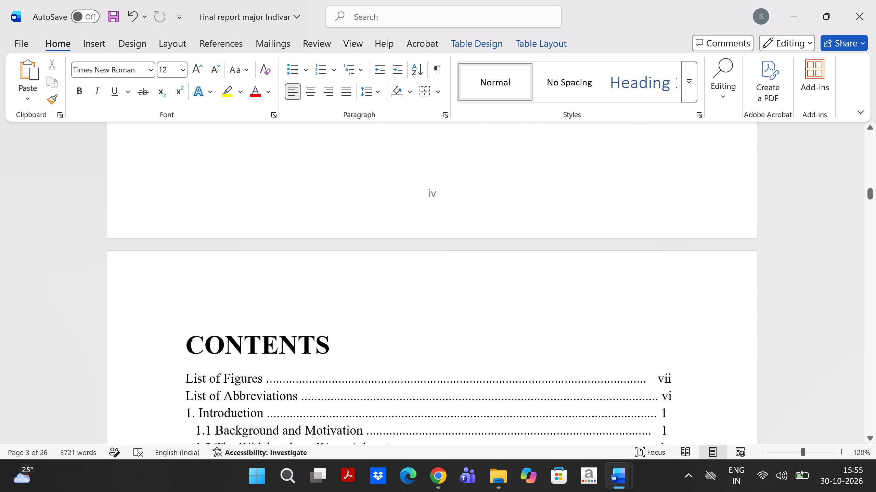
{"action": "scroll", "coordinate": [271, 366], "scroll_direction": "down", "scroll_amount": 1}
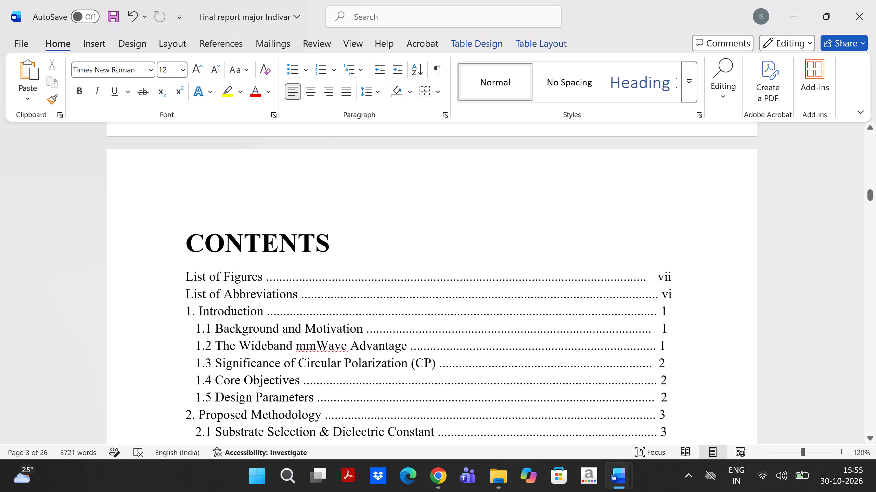
{"action": "scroll", "coordinate": [428, 284], "scroll_direction": "down", "scroll_amount": 1}
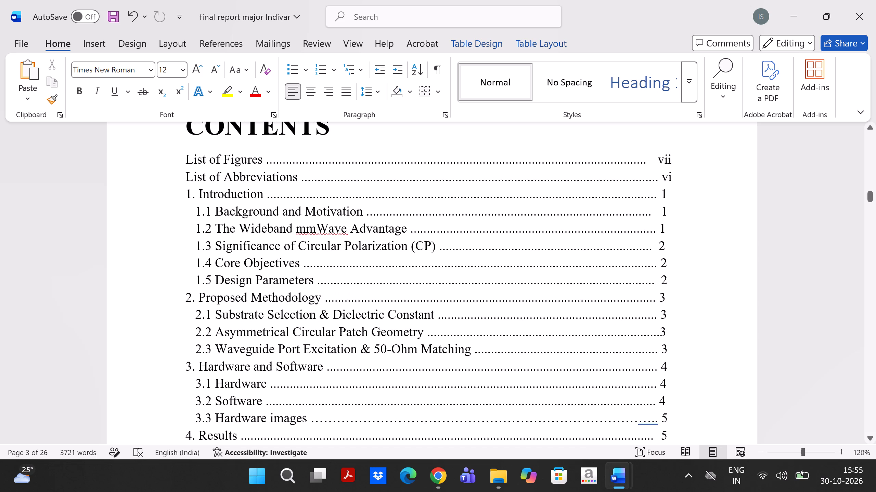
{"action": "scroll", "coordinate": [428, 284], "scroll_direction": "down", "scroll_amount": 2}
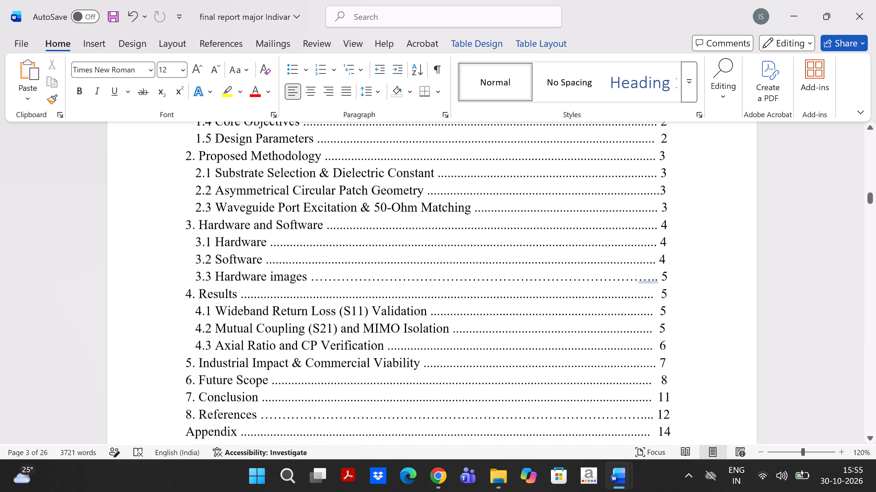
{"action": "scroll", "coordinate": [428, 284], "scroll_direction": "down", "scroll_amount": 4}
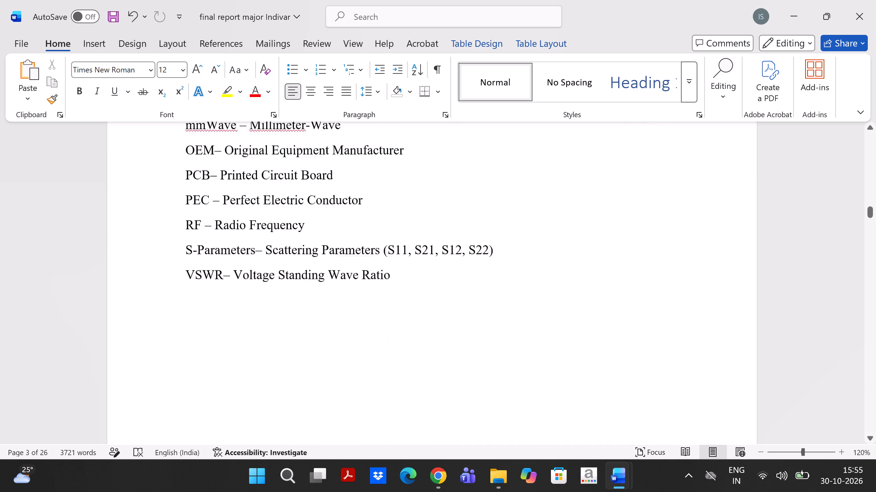
{"action": "scroll", "coordinate": [428, 284], "scroll_direction": "down", "scroll_amount": 4}
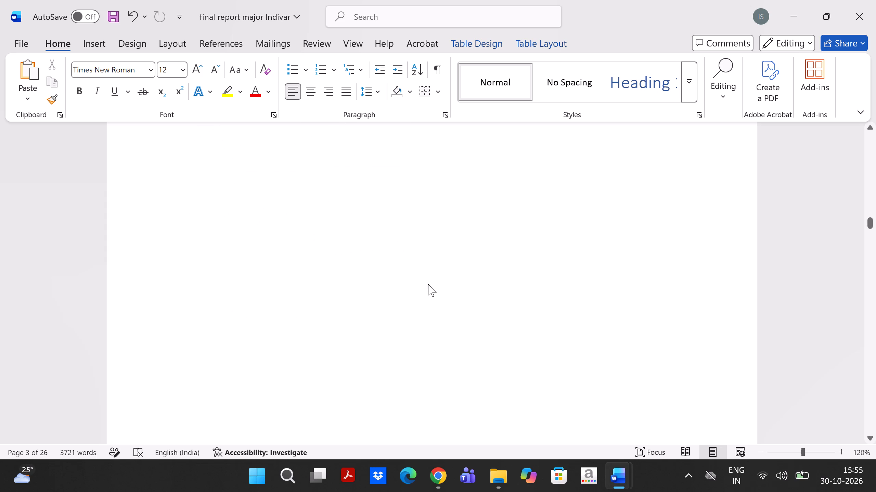
{"action": "scroll", "coordinate": [428, 284], "scroll_direction": "down", "scroll_amount": 1}
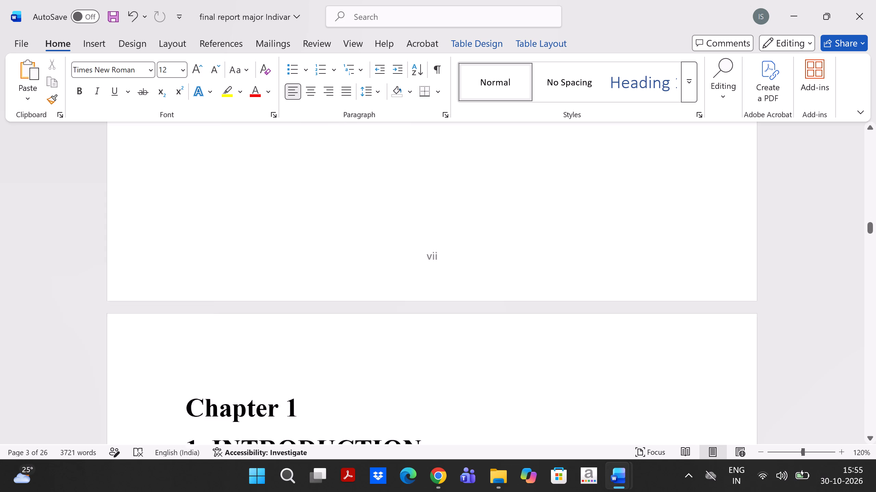
Read through Chapter 1, from Background and Motivation to Design Parameters, checking the page number of each section.
{"action": "scroll", "coordinate": [428, 284], "scroll_direction": "down", "scroll_amount": 1}
{"action": "scroll", "coordinate": [428, 284], "scroll_direction": "up", "scroll_amount": 1}
{"action": "scroll", "coordinate": [428, 284], "scroll_direction": "down", "scroll_amount": 1}
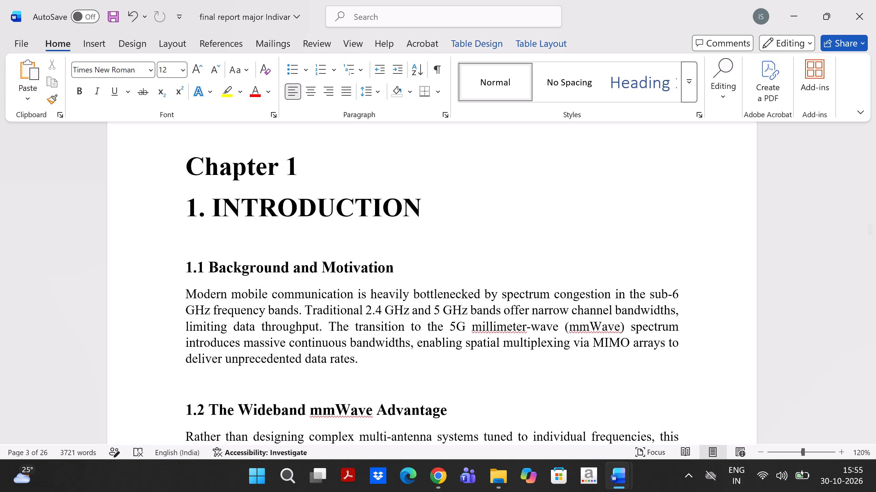
{"action": "scroll", "coordinate": [428, 284], "scroll_direction": "down", "scroll_amount": 1}
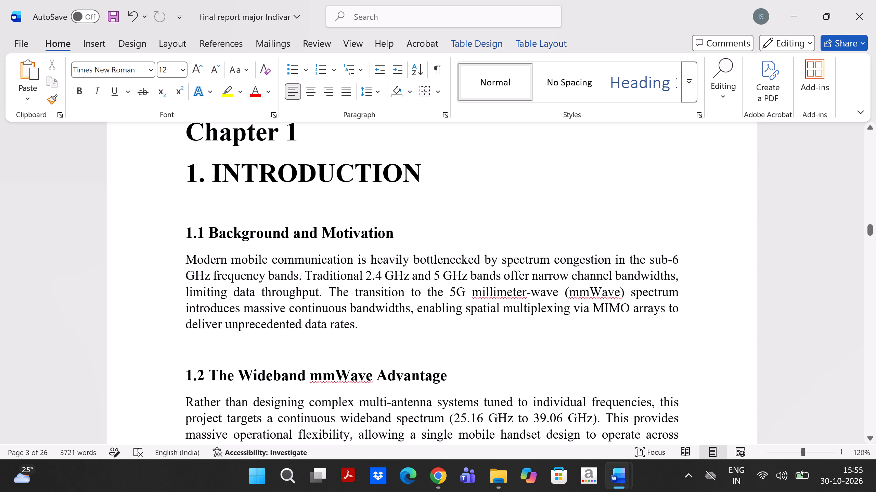
{"action": "scroll", "coordinate": [428, 284], "scroll_direction": "down", "scroll_amount": 2}
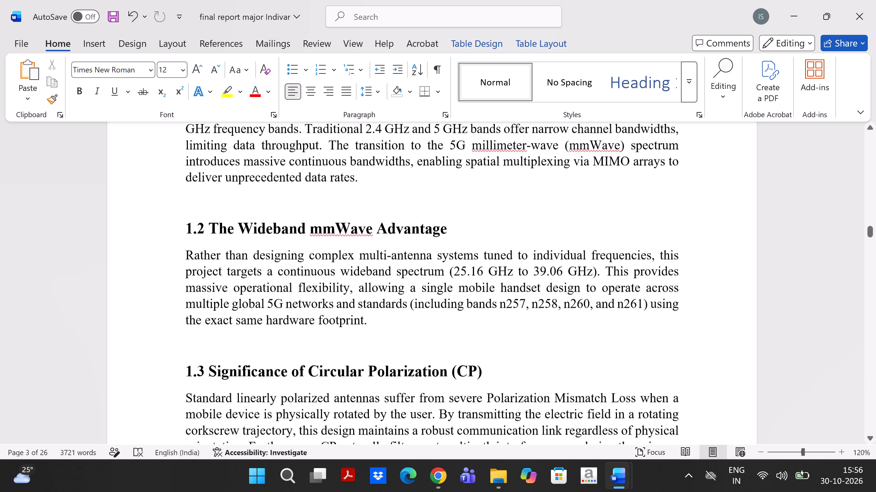
{"action": "scroll", "coordinate": [428, 284], "scroll_direction": "down", "scroll_amount": 3}
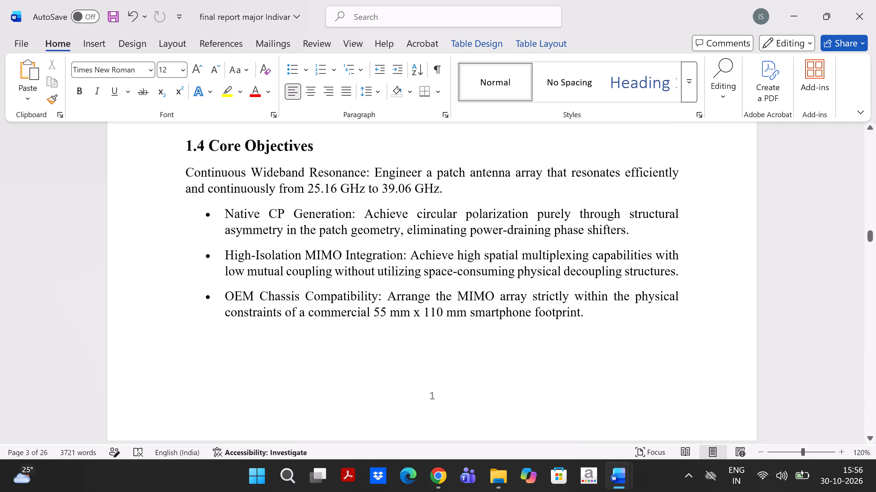
{"action": "scroll", "coordinate": [428, 284], "scroll_direction": "down", "scroll_amount": 1}
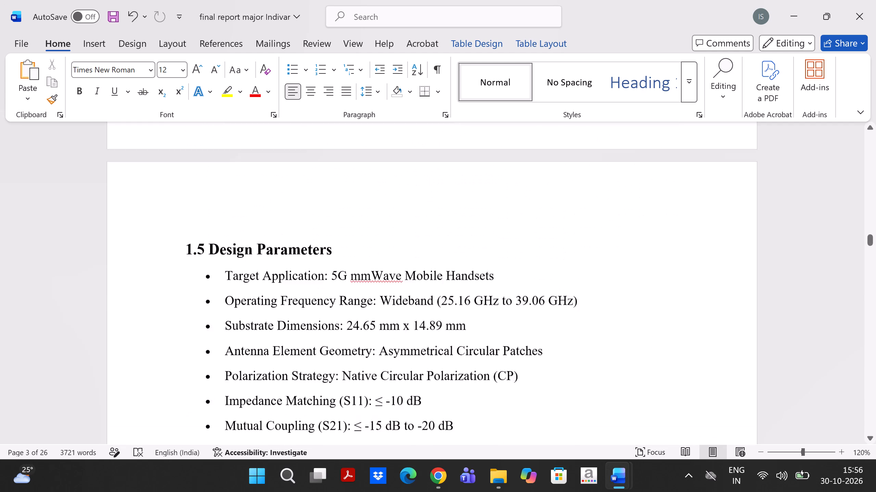
{"action": "scroll", "coordinate": [428, 284], "scroll_direction": "down", "scroll_amount": 3}
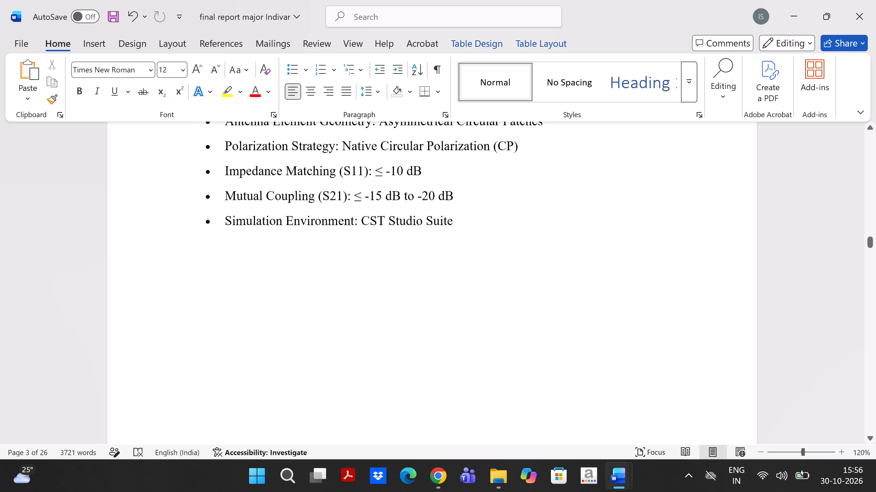
{"action": "scroll", "coordinate": [428, 284], "scroll_direction": "down", "scroll_amount": 2}
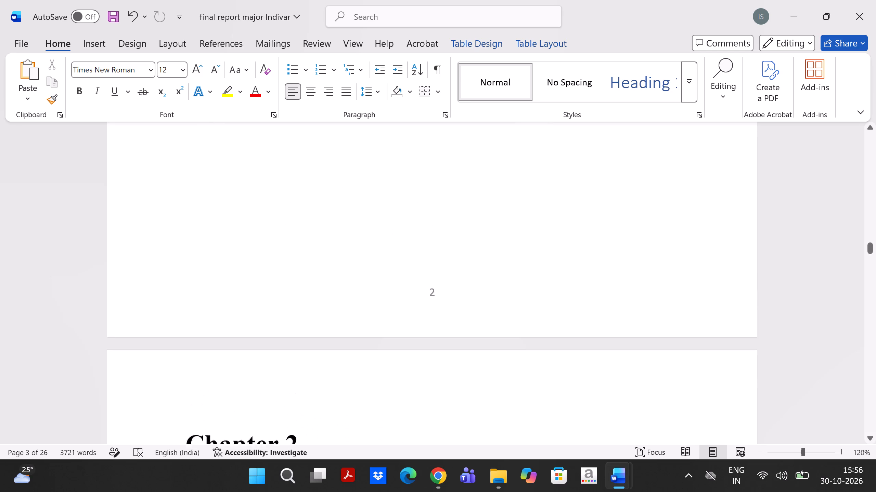
Compare the Chapter 1 entries on the contents page with the pages where sections 1.1 to 1.5 appear.
{"action": "scroll", "coordinate": [428, 284], "scroll_direction": "up", "scroll_amount": 4}
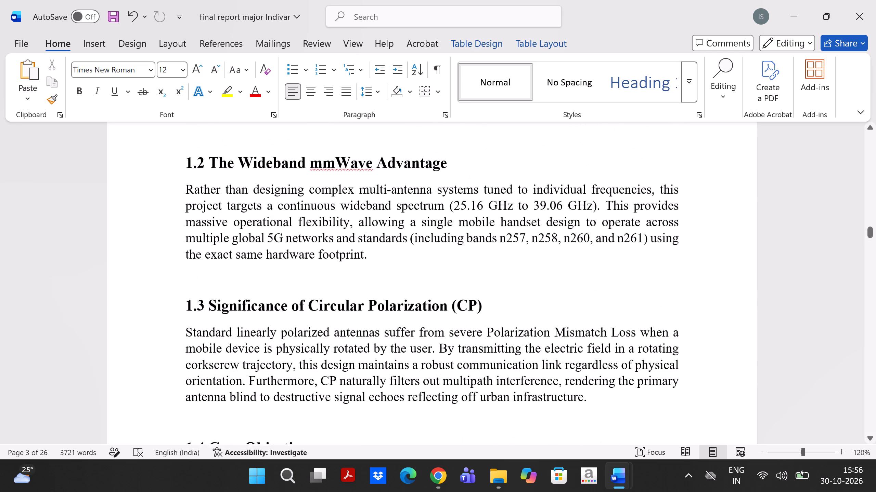
{"action": "scroll", "coordinate": [428, 284], "scroll_direction": "up", "scroll_amount": 3}
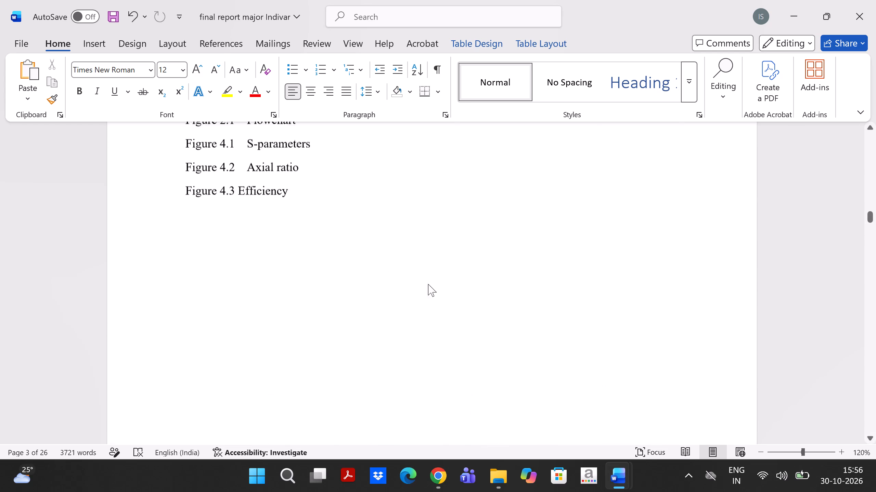
{"action": "scroll", "coordinate": [428, 284], "scroll_direction": "up", "scroll_amount": 1}
{"action": "left_click", "coordinate": [428, 284]}
{"action": "scroll", "coordinate": [428, 284], "scroll_direction": "up", "scroll_amount": 3}
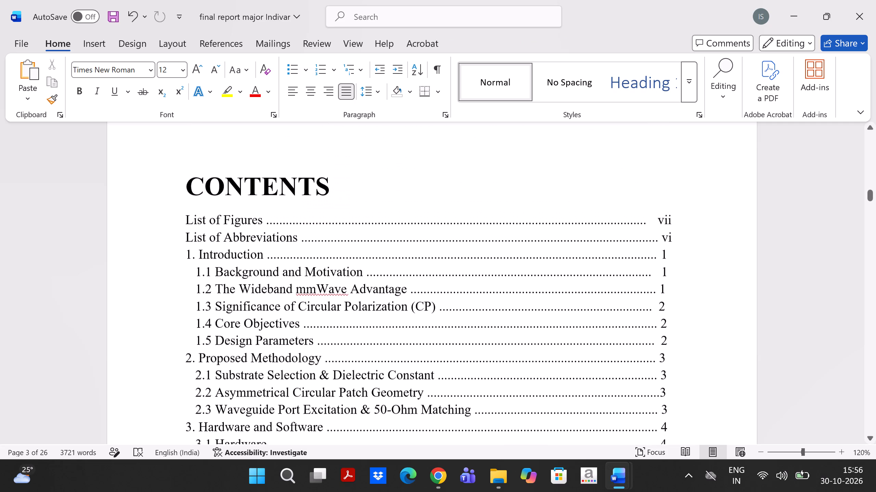
{"action": "scroll", "coordinate": [428, 284], "scroll_direction": "up", "scroll_amount": 1}
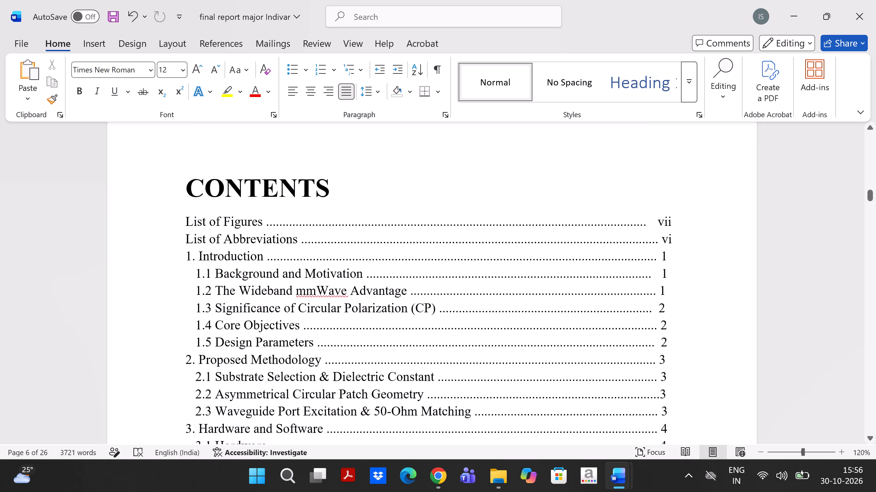
{"action": "scroll", "coordinate": [428, 284], "scroll_direction": "down", "scroll_amount": 4}
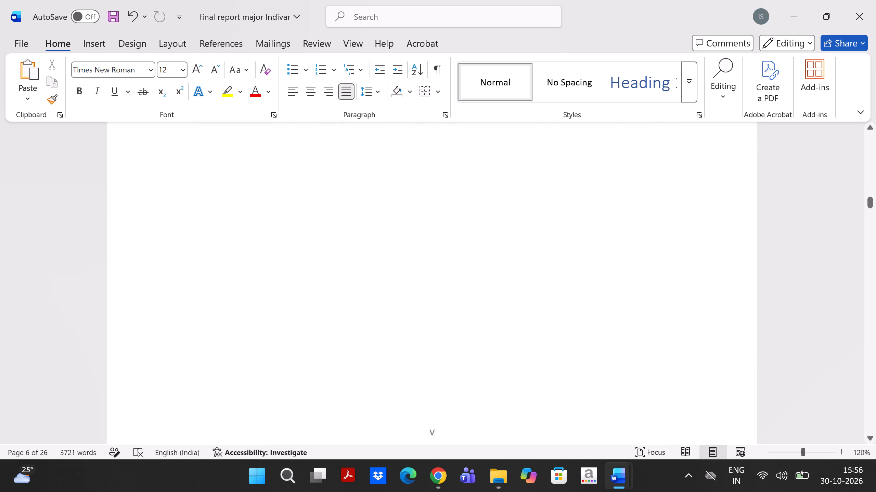
{"action": "scroll", "coordinate": [428, 284], "scroll_direction": "down", "scroll_amount": 5}
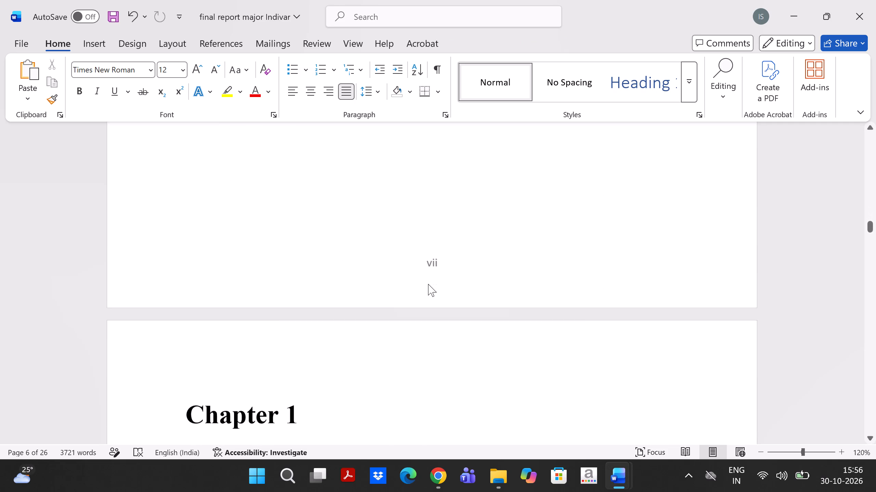
{"action": "scroll", "coordinate": [428, 284], "scroll_direction": "down", "scroll_amount": 4}
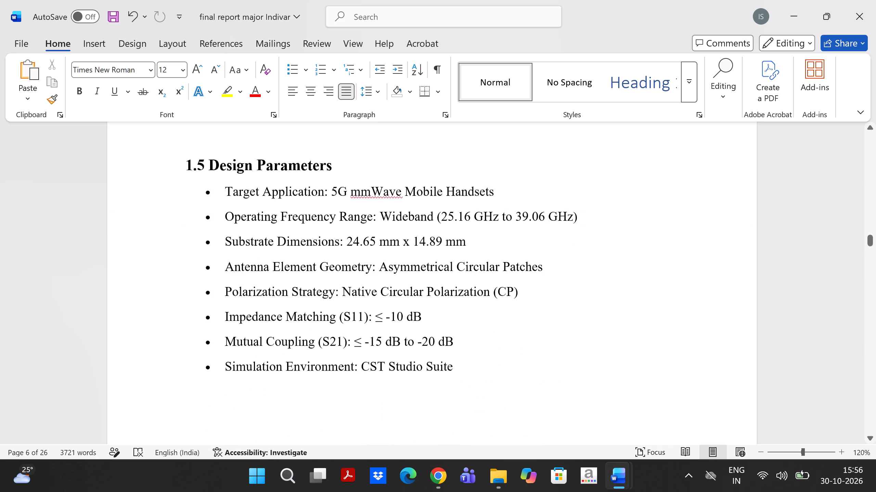
Review the Proposed Methodology chapter with its flowchart and the Hardware and Software chapter, including layout and page numbers.
{"action": "scroll", "coordinate": [428, 284], "scroll_direction": "down", "scroll_amount": 4}
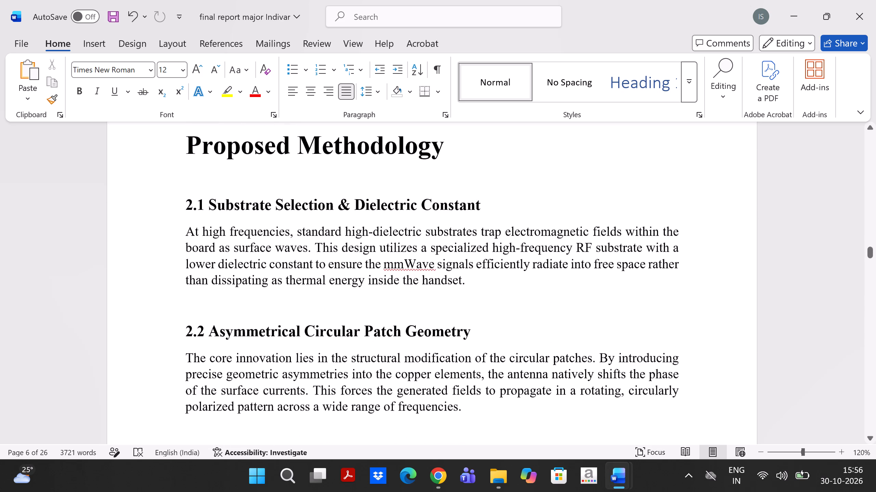
{"action": "scroll", "coordinate": [428, 284], "scroll_direction": "down", "scroll_amount": 4}
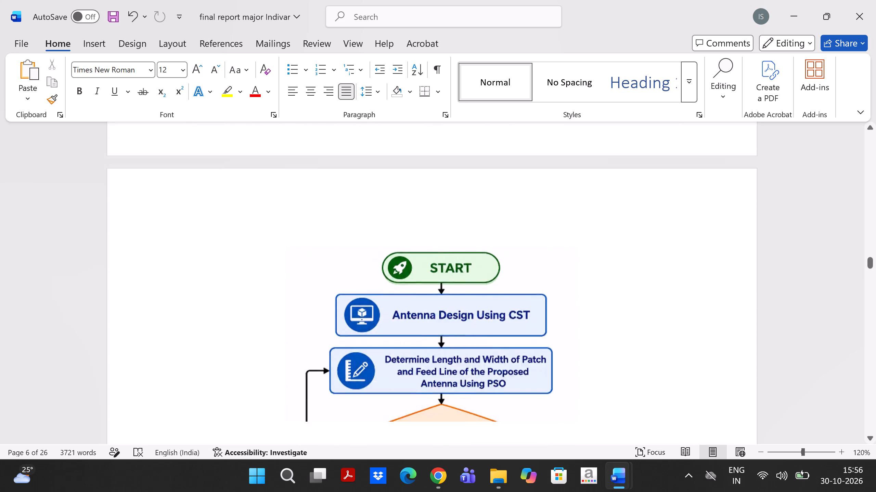
{"action": "scroll", "coordinate": [428, 284], "scroll_direction": "down", "scroll_amount": 4}
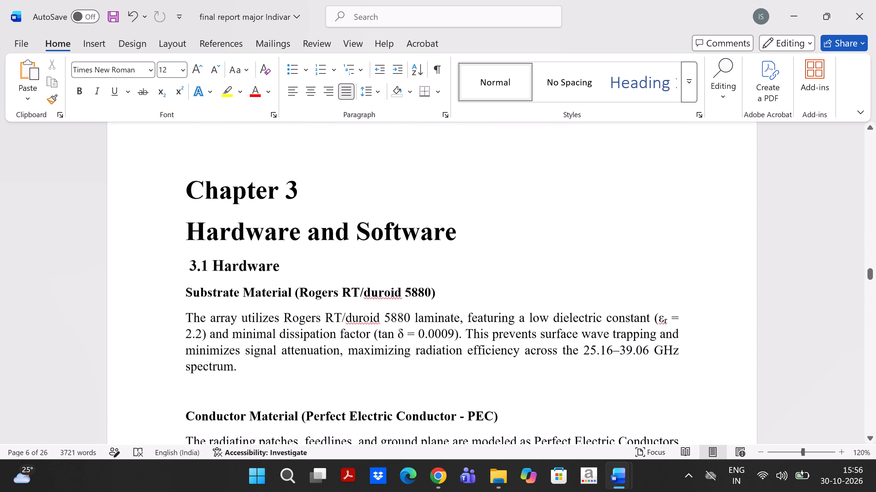
{"action": "scroll", "coordinate": [428, 284], "scroll_direction": "down", "scroll_amount": 3}
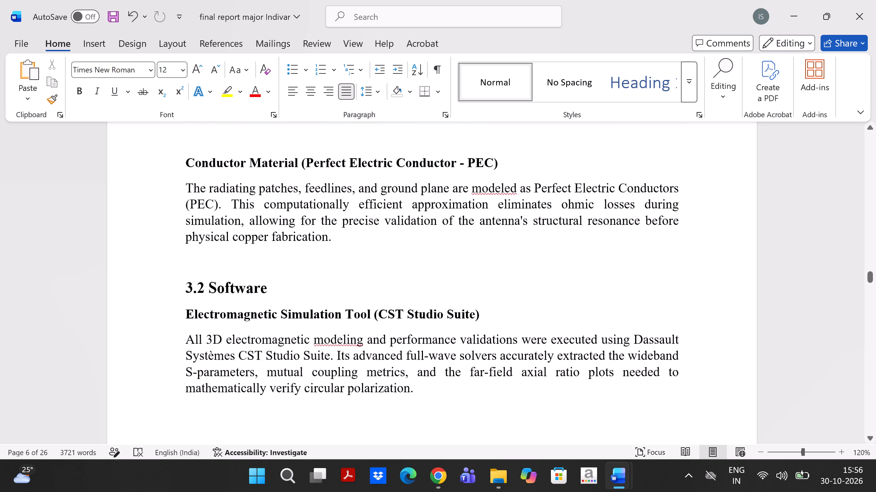
{"action": "scroll", "coordinate": [428, 284], "scroll_direction": "down", "scroll_amount": 3}
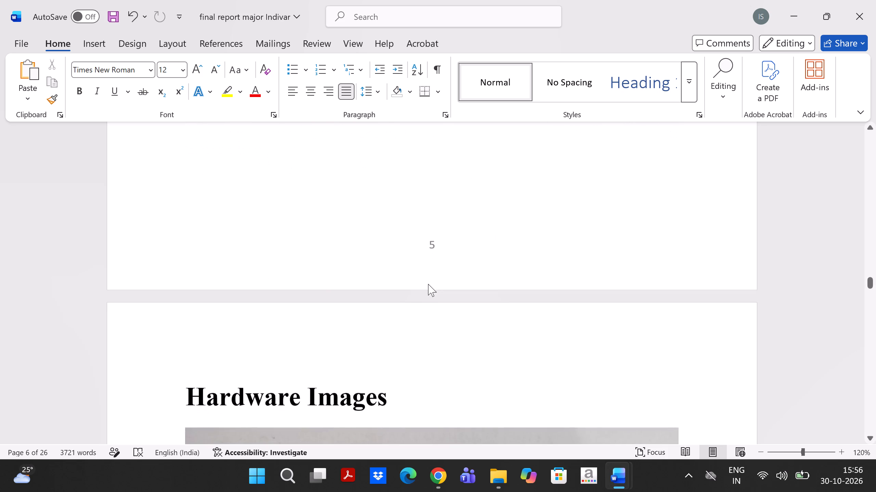
{"action": "scroll", "coordinate": [428, 284], "scroll_direction": "up", "scroll_amount": 3}
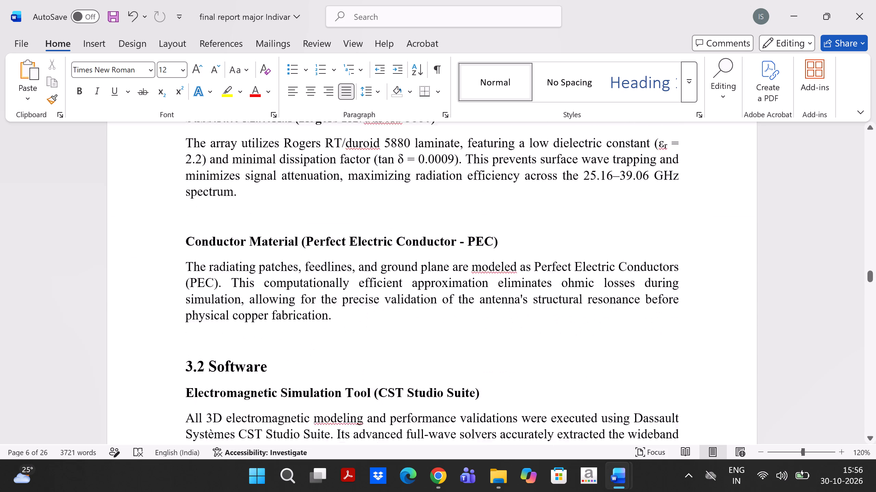
{"action": "scroll", "coordinate": [428, 284], "scroll_direction": "down", "scroll_amount": 1}
{"action": "scroll", "coordinate": [428, 284], "scroll_direction": "up", "scroll_amount": 1}
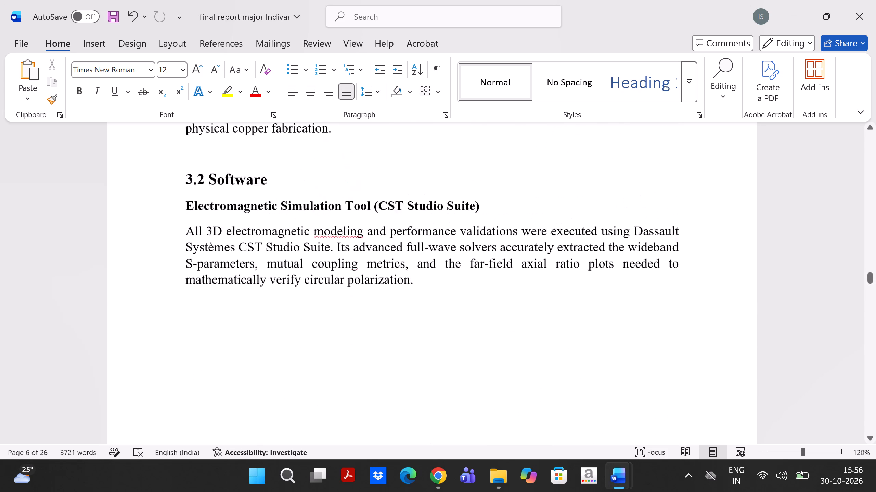
Return from the Hardware and Software chapter to the contents page and set the page number of its entry 3 to 5.
{"action": "scroll", "coordinate": [428, 284], "scroll_direction": "up", "scroll_amount": 1}
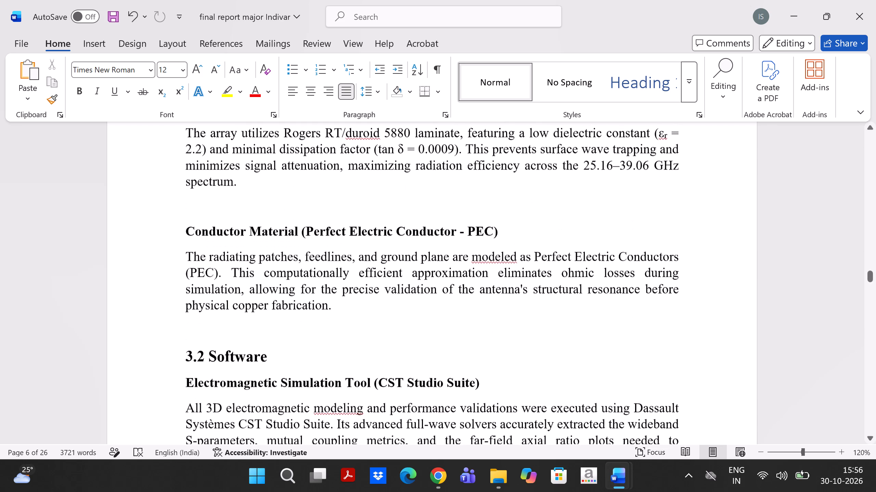
{"action": "scroll", "coordinate": [428, 284], "scroll_direction": "down", "scroll_amount": 3}
{"action": "scroll", "coordinate": [428, 284], "scroll_direction": "up", "scroll_amount": 1}
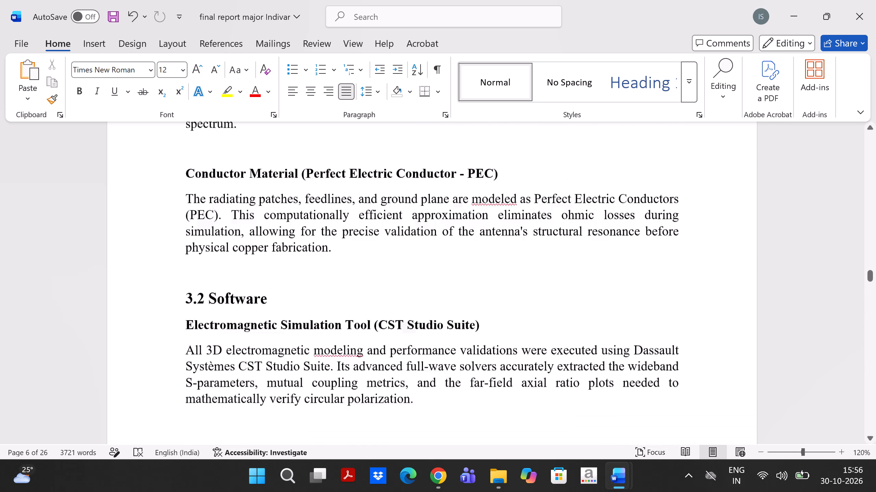
{"action": "scroll", "coordinate": [428, 284], "scroll_direction": "up", "scroll_amount": 4}
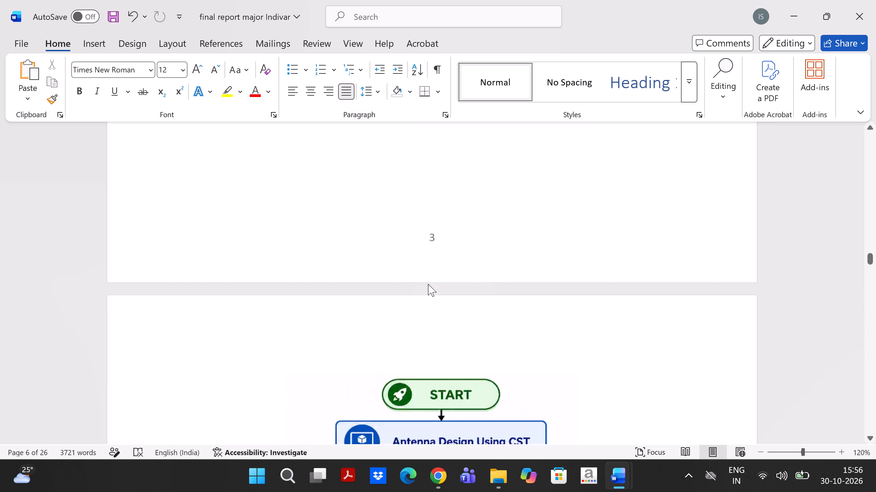
{"action": "scroll", "coordinate": [428, 284], "scroll_direction": "up", "scroll_amount": 4}
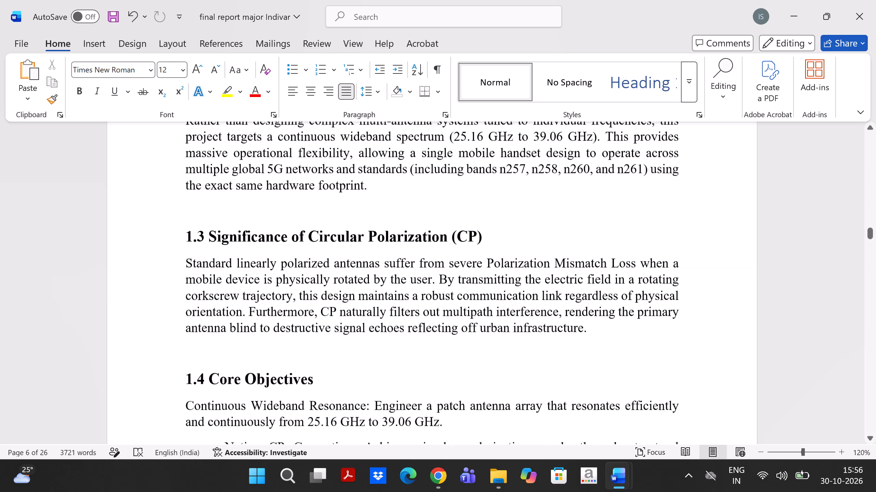
{"action": "scroll", "coordinate": [428, 284], "scroll_direction": "up", "scroll_amount": 4}
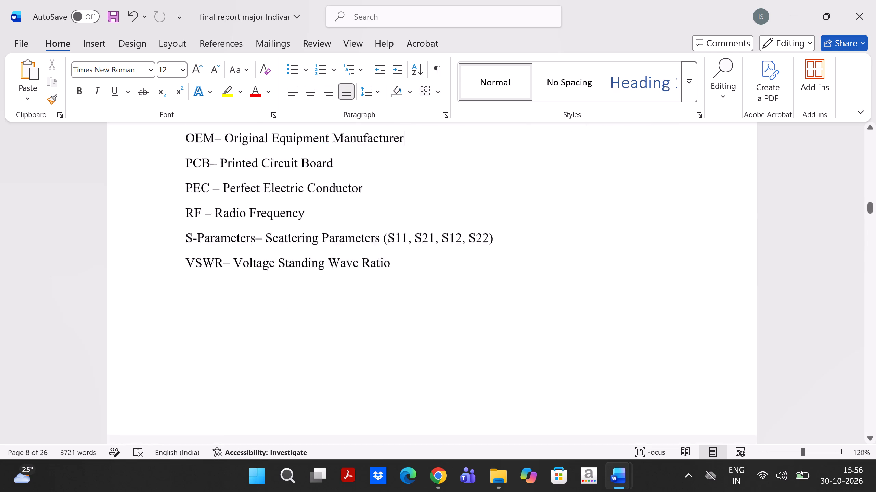
{"action": "scroll", "coordinate": [428, 284], "scroll_direction": "up", "scroll_amount": 2}
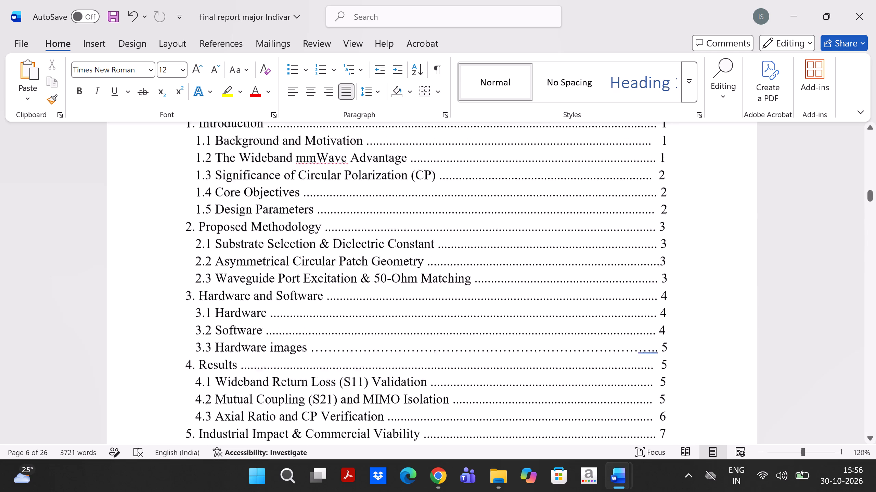
{"action": "scroll", "coordinate": [428, 284], "scroll_direction": "down", "scroll_amount": 1}
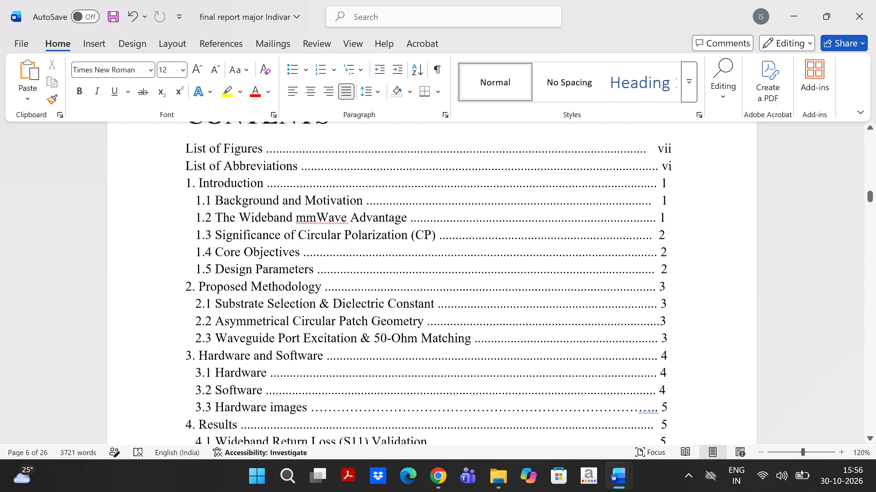
{"action": "scroll", "coordinate": [428, 284], "scroll_direction": "down", "scroll_amount": 1}
{"action": "left_click", "coordinate": [670, 326]}
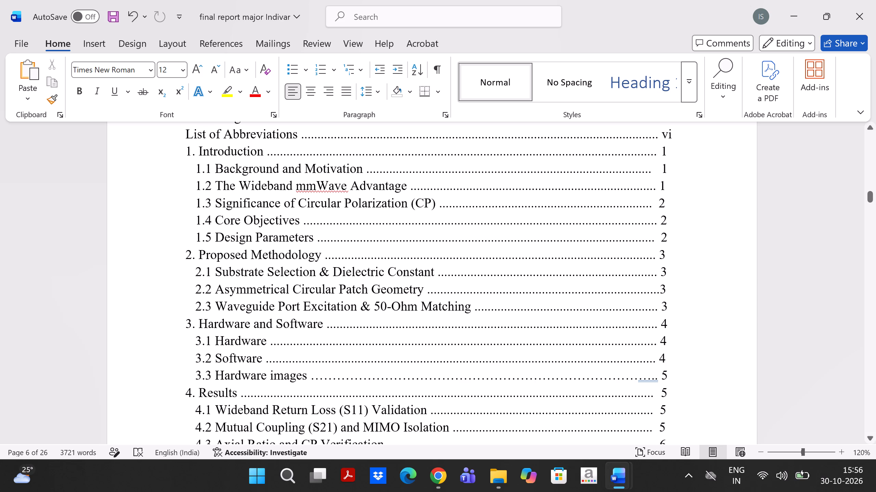
{"action": "key", "text": "BackSpace"}
{"action": "key", "text": "5"}
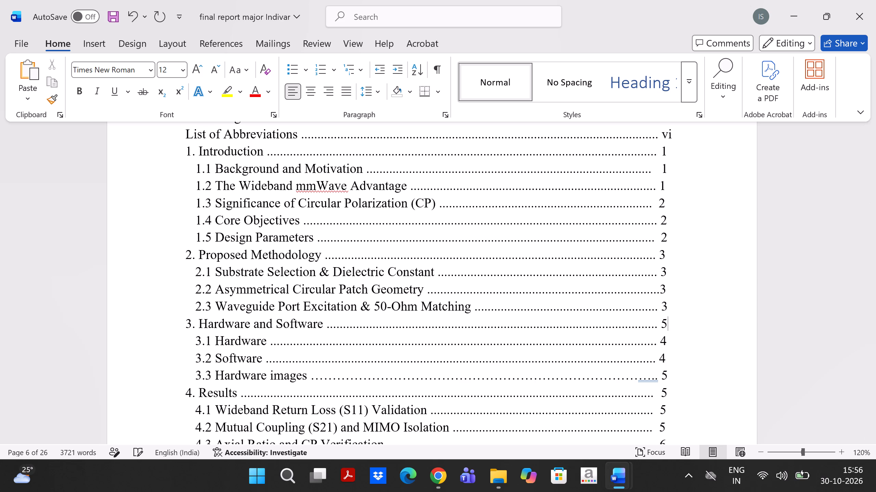
View the report with several pages side by side and look over the contents, abbreviations, figures and Chapter 1 pages.
{"action": "scroll", "coordinate": [670, 326], "scroll_direction": "up", "scroll_amount": 1, "text": "ctrl"}
{"action": "scroll", "coordinate": [670, 326], "scroll_direction": "down", "scroll_amount": 10, "text": "ctrl"}
{"action": "right_click", "coordinate": [670, 326]}
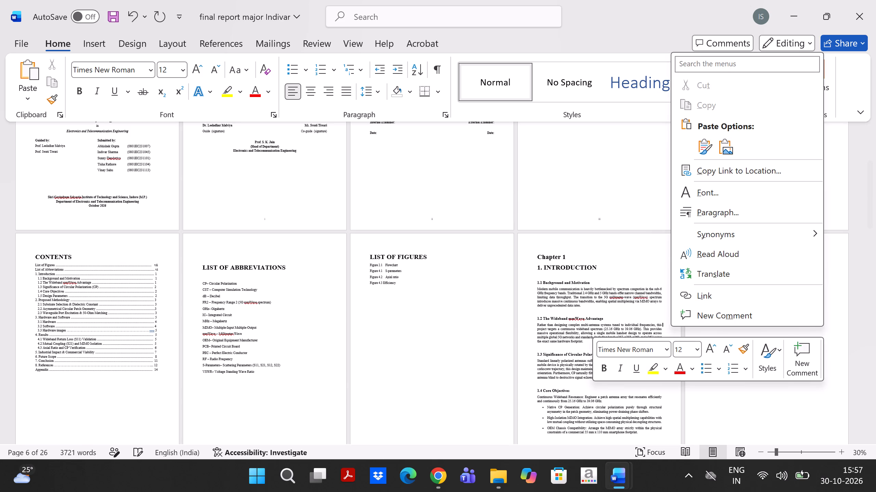
{"action": "left_click", "coordinate": [293, 328]}
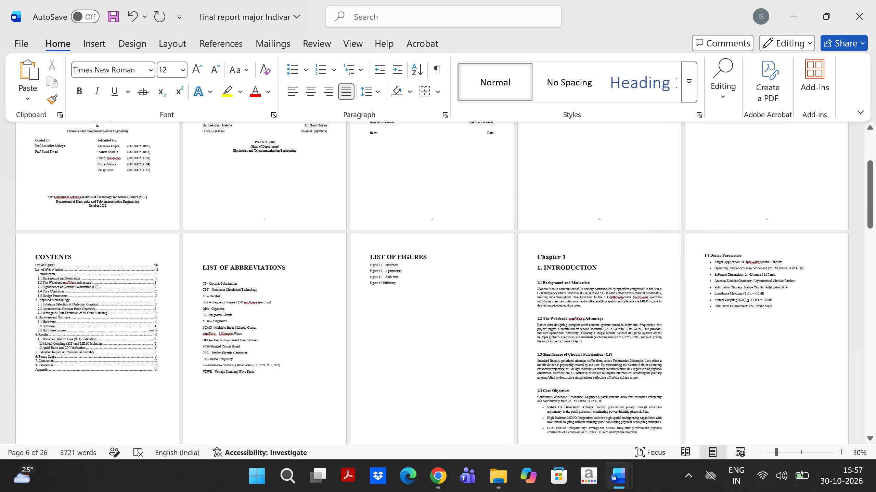
{"action": "scroll", "coordinate": [293, 328], "scroll_direction": "down", "scroll_amount": 1}
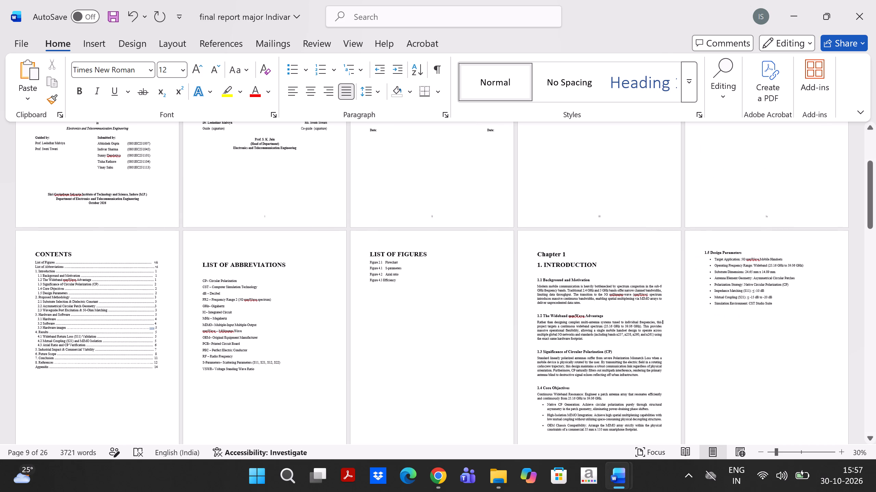
{"action": "scroll", "coordinate": [293, 328], "scroll_direction": "down", "scroll_amount": 2}
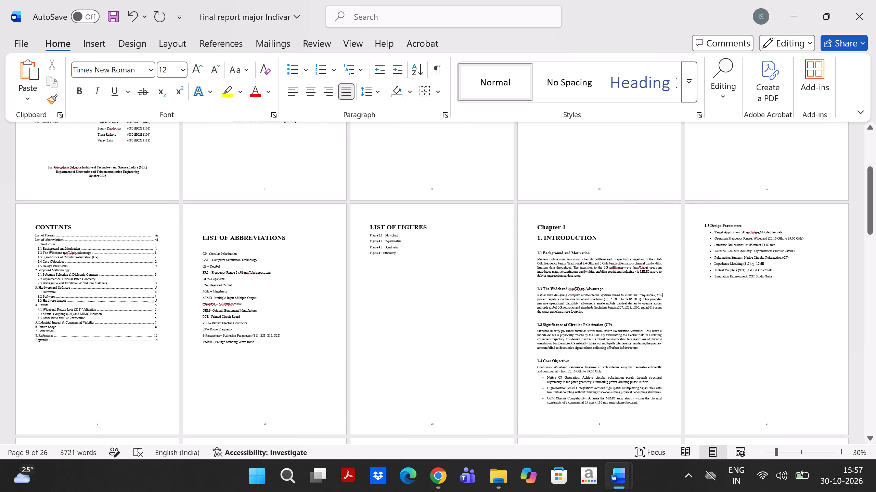
{"action": "scroll", "coordinate": [293, 328], "scroll_direction": "down", "scroll_amount": 2}
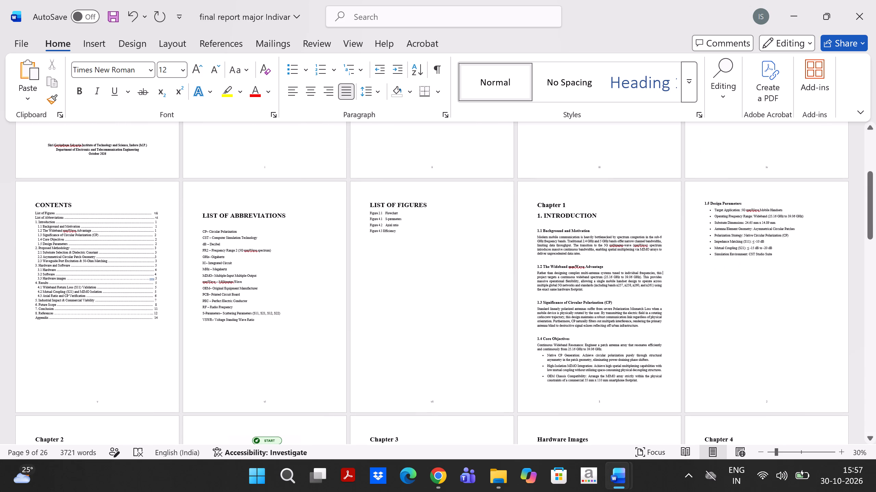
{"action": "scroll", "coordinate": [67, 292], "scroll_direction": "up", "scroll_amount": 2, "text": "ctrl"}
{"action": "scroll", "coordinate": [67, 292], "scroll_direction": "down", "scroll_amount": 1}
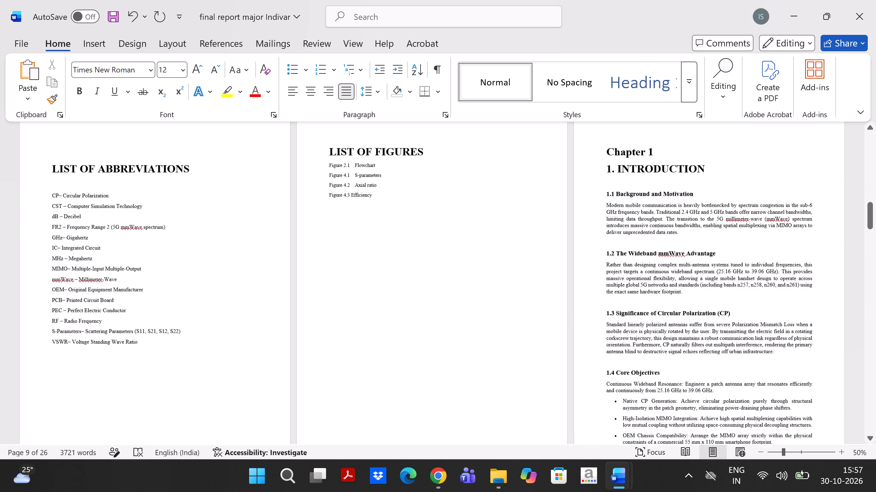
{"action": "scroll", "coordinate": [67, 292], "scroll_direction": "down", "scroll_amount": 1}
{"action": "scroll", "coordinate": [67, 292], "scroll_direction": "up", "scroll_amount": 2}
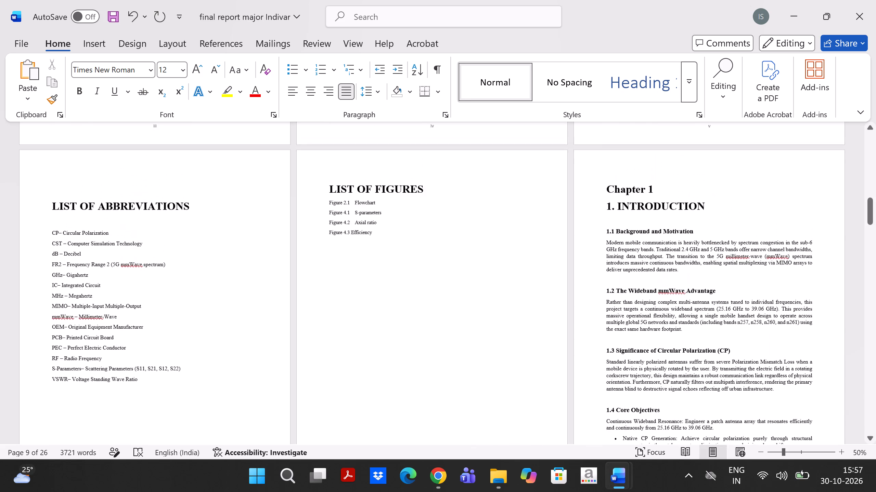
Compare the Chapter 1 entries on the contents page with the page number where sections 1.1 to 1.4 appear.
{"action": "scroll", "coordinate": [67, 292], "scroll_direction": "up", "scroll_amount": 3}
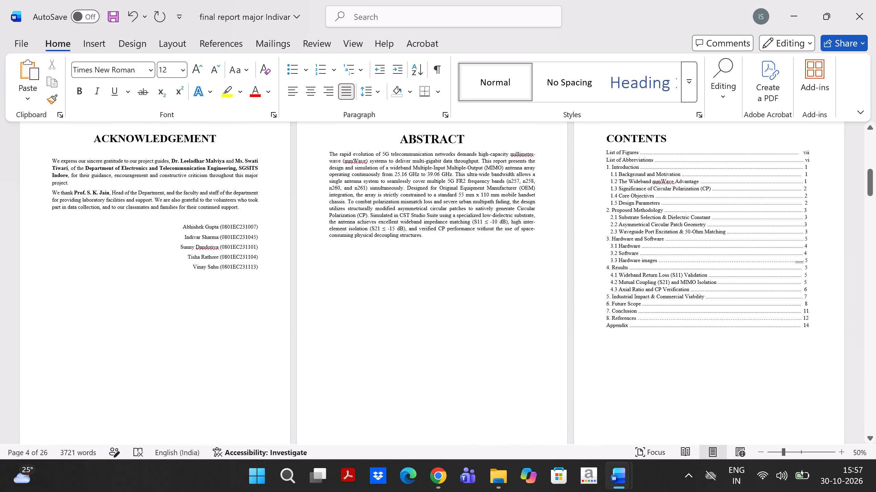
{"action": "scroll", "coordinate": [800, 205], "scroll_direction": "down", "scroll_amount": 3}
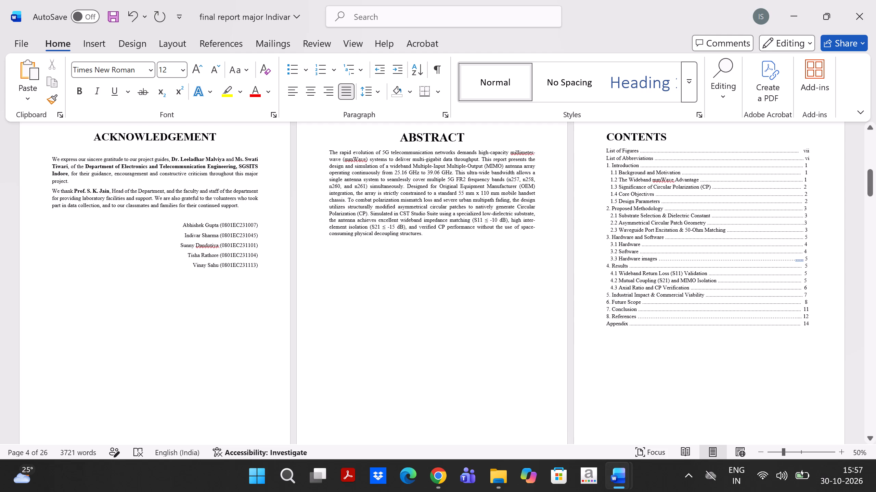
{"action": "scroll", "coordinate": [800, 205], "scroll_direction": "down", "scroll_amount": 4}
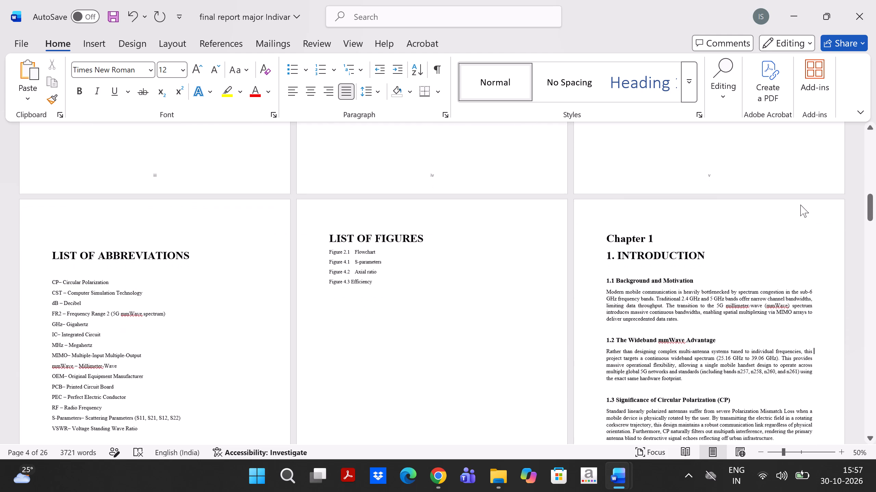
{"action": "scroll", "coordinate": [800, 205], "scroll_direction": "down", "scroll_amount": 2}
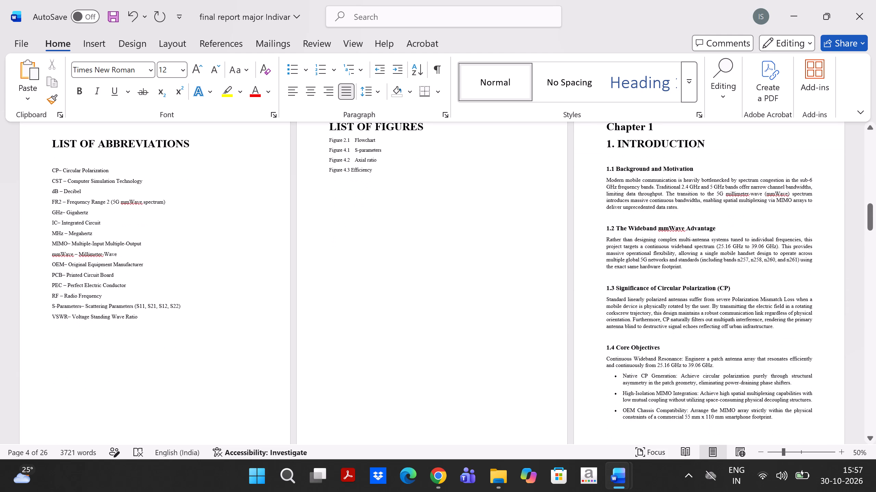
{"action": "scroll", "coordinate": [800, 205], "scroll_direction": "down", "scroll_amount": 2}
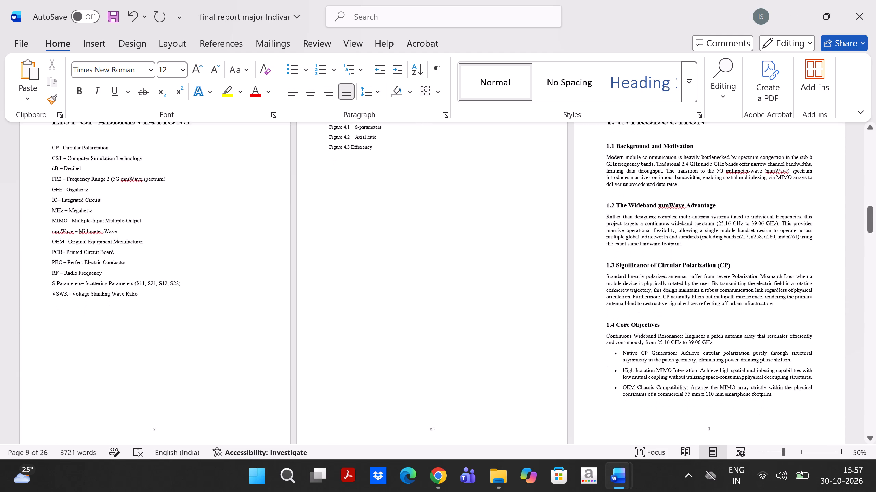
{"action": "scroll", "coordinate": [800, 205], "scroll_direction": "down", "scroll_amount": 1}
{"action": "left_click", "coordinate": [800, 205]}
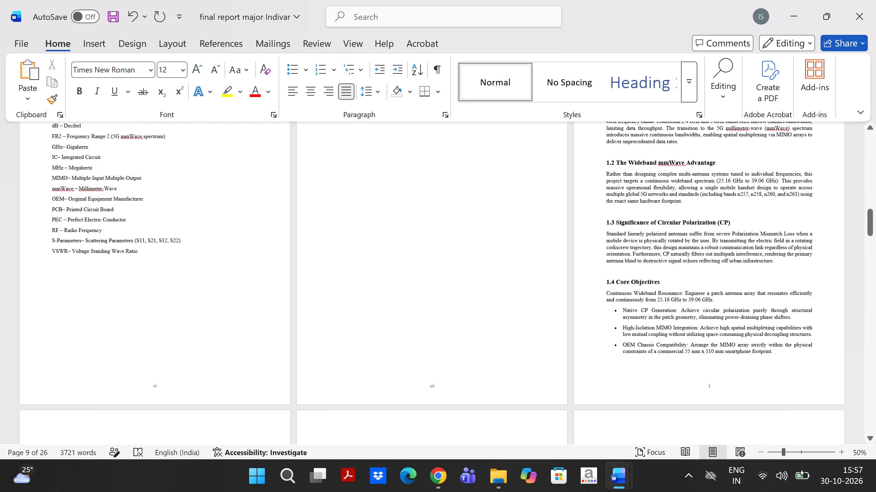
Set the contents page numbers of entries 1.3 Significance of Circular Polarization (CP) and 1.4 Core Objectives to 1.
{"action": "scroll", "coordinate": [800, 205], "scroll_direction": "up", "scroll_amount": 4}
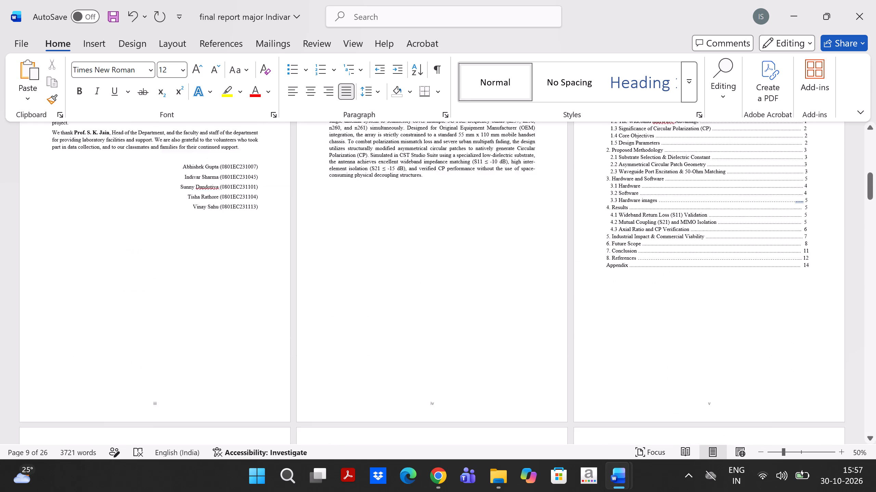
{"action": "scroll", "coordinate": [800, 205], "scroll_direction": "up", "scroll_amount": 2}
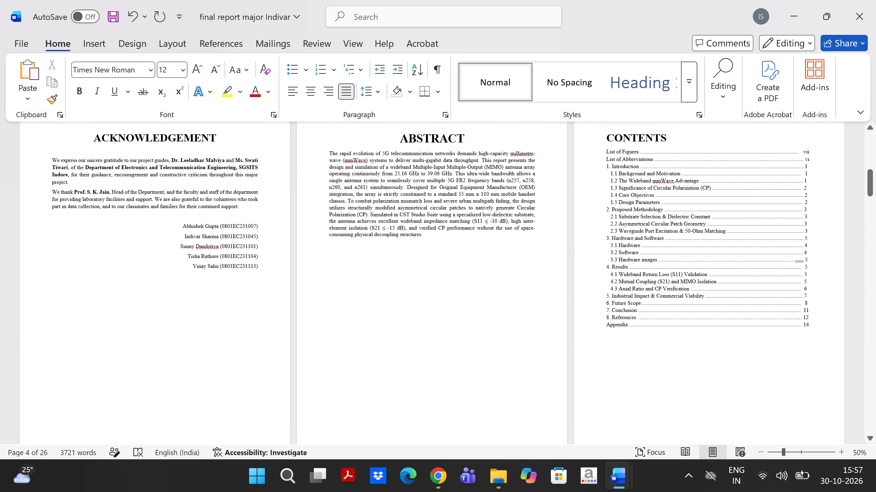
{"action": "left_click", "coordinate": [808, 187]}
{"action": "key", "text": "BackSpace"}
{"action": "key", "text": "1"}
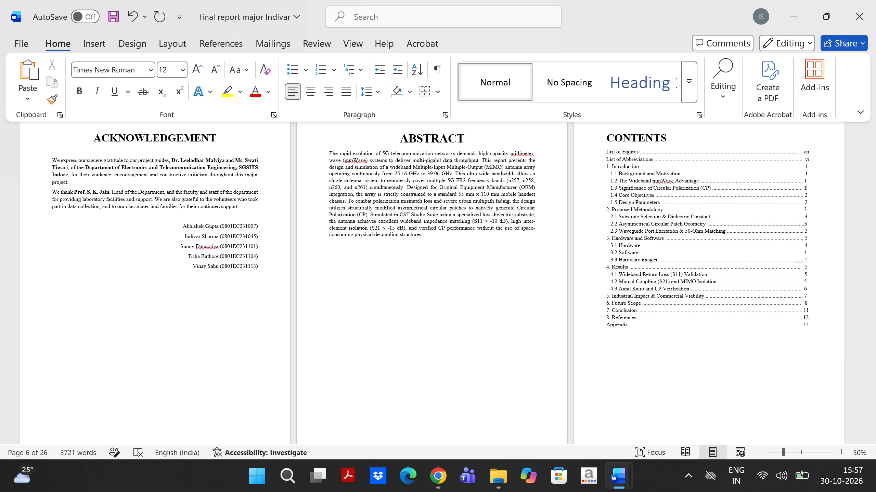
{"action": "key", "text": "Down"}
{"action": "key", "text": "BackSpace"}
{"action": "key", "text": "1"}
Check the page numbers of section 1.5 Design Parameters and Chapter 2 Proposed Methodology against their contents entries.
{"action": "scroll", "coordinate": [808, 187], "scroll_direction": "down", "scroll_amount": 1}
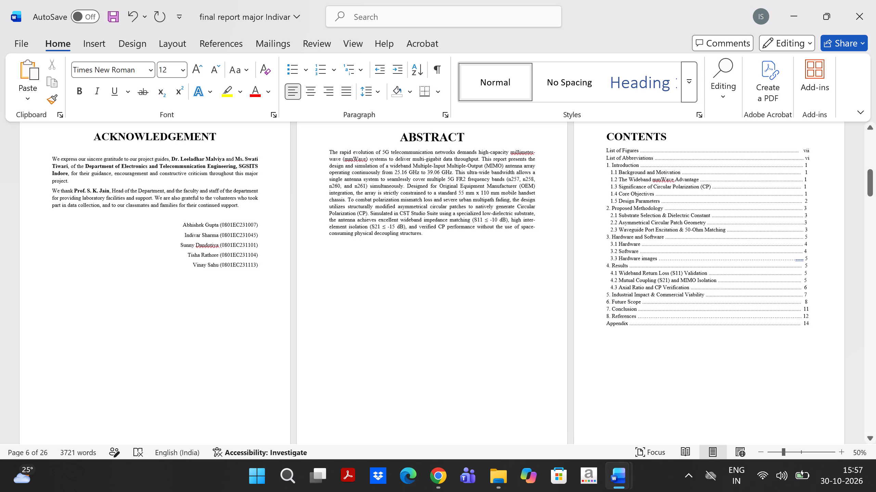
{"action": "scroll", "coordinate": [808, 187], "scroll_direction": "down", "scroll_amount": 1}
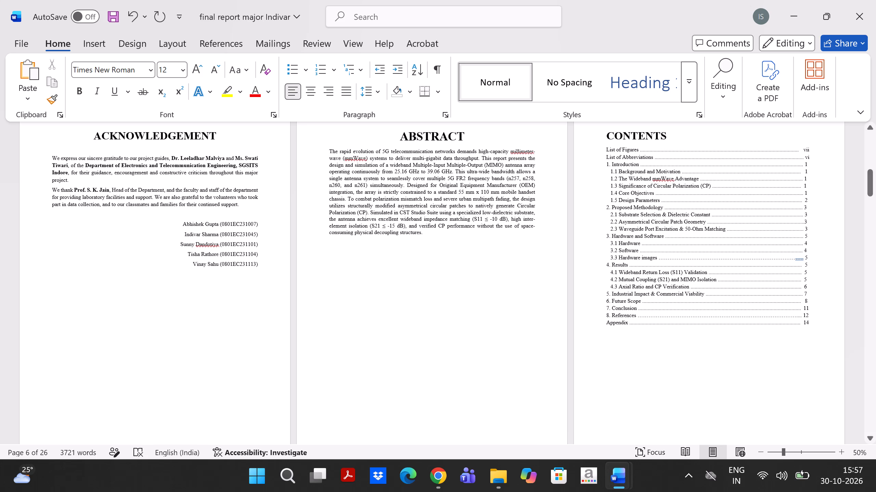
{"action": "scroll", "coordinate": [810, 199], "scroll_direction": "down", "scroll_amount": 1}
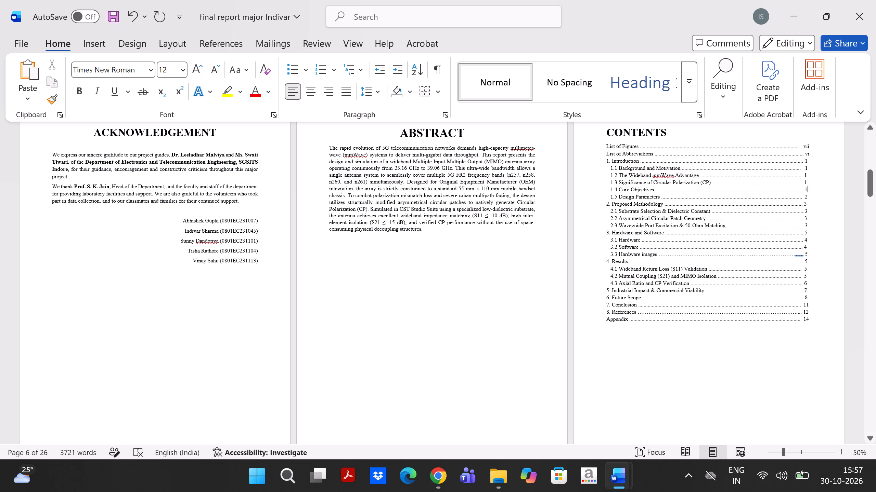
{"action": "scroll", "coordinate": [747, 220], "scroll_direction": "down", "scroll_amount": 5}
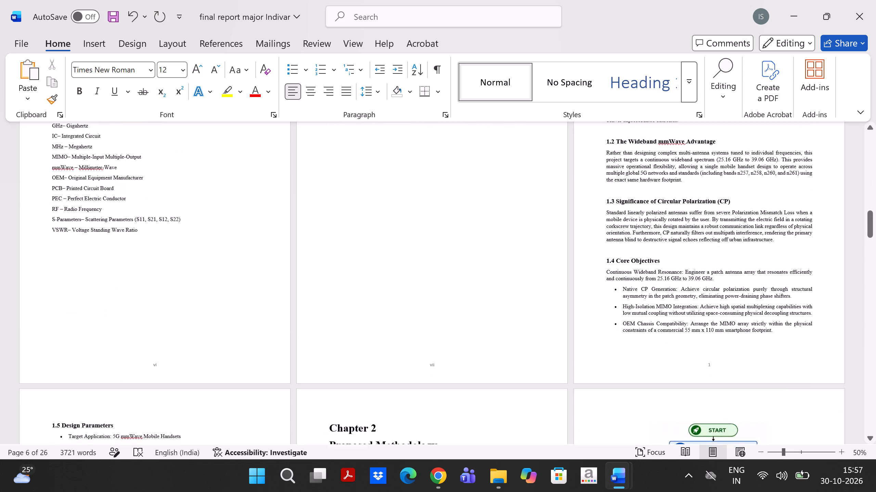
{"action": "scroll", "coordinate": [747, 220], "scroll_direction": "down", "scroll_amount": 4}
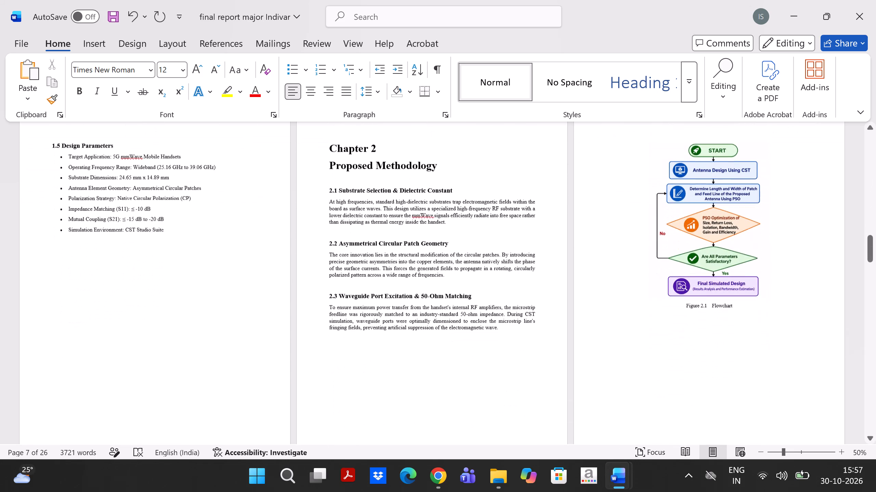
{"action": "scroll", "coordinate": [747, 220], "scroll_direction": "down", "scroll_amount": 3}
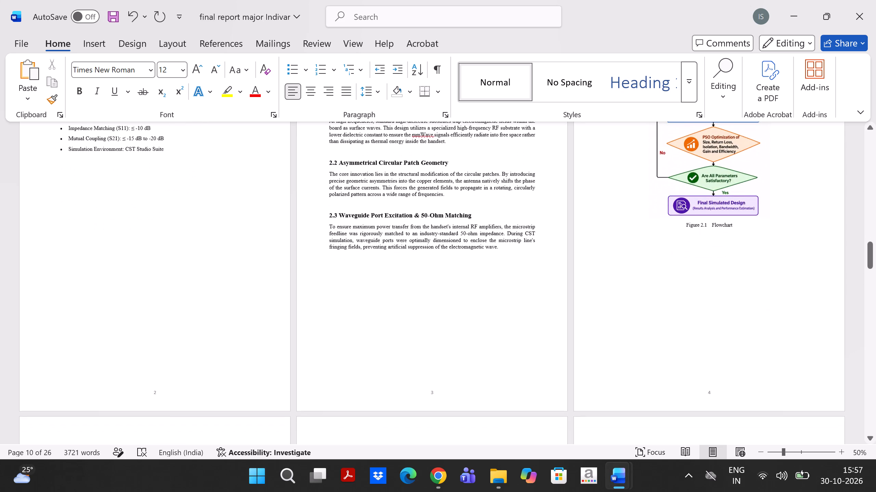
{"action": "scroll", "coordinate": [747, 220], "scroll_direction": "up", "scroll_amount": 2}
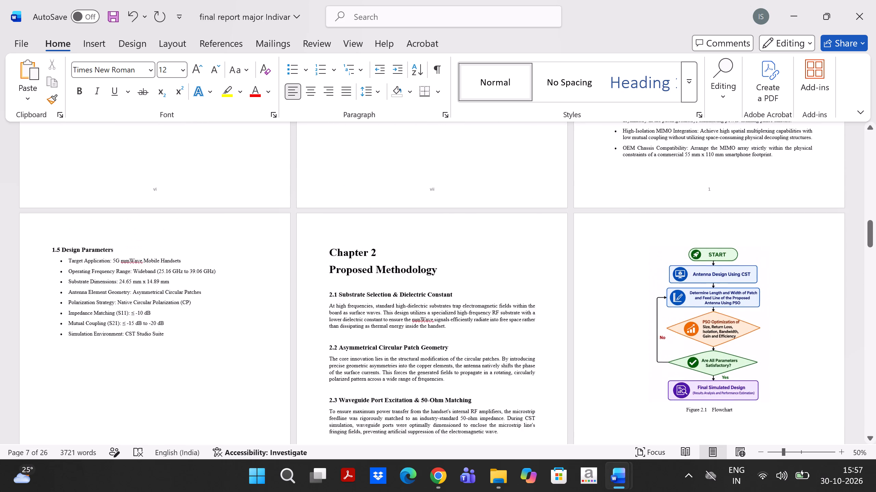
{"action": "scroll", "coordinate": [747, 220], "scroll_direction": "up", "scroll_amount": 7}
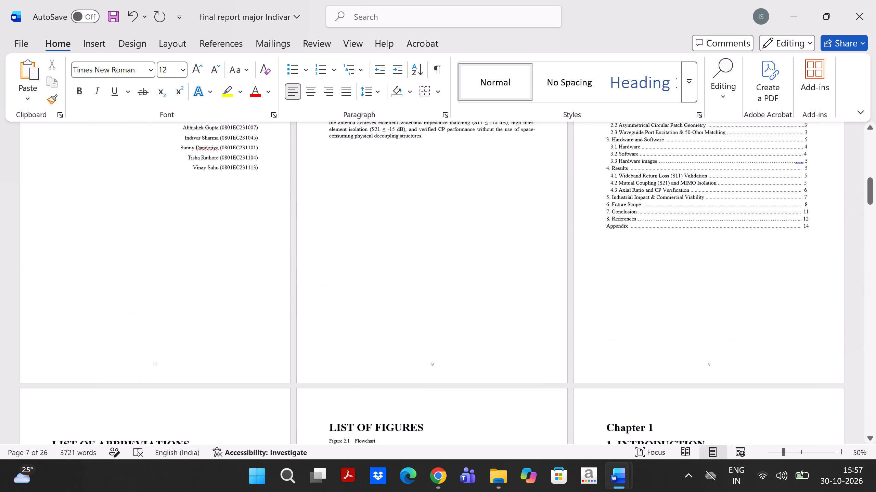
{"action": "scroll", "coordinate": [747, 220], "scroll_direction": "up", "scroll_amount": 1}
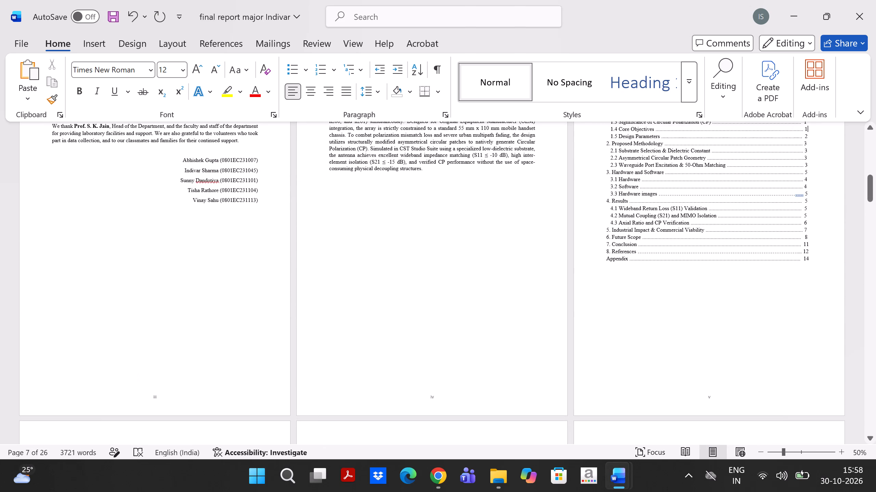
{"action": "scroll", "coordinate": [626, 175], "scroll_direction": "up", "scroll_amount": 1}
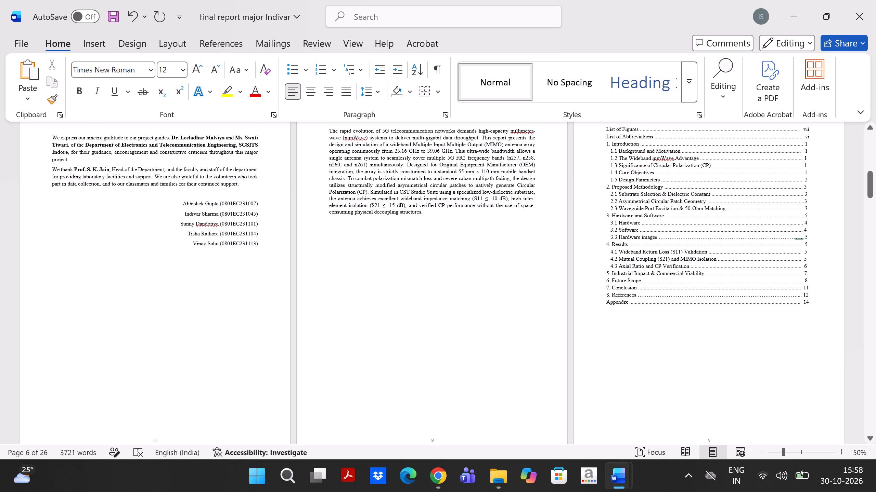
Compare the remaining contents entries with the Chapter 2, Chapter 3, Hardware Images and Chapter 4 pages.
{"action": "scroll", "coordinate": [681, 213], "scroll_direction": "down", "scroll_amount": 1}
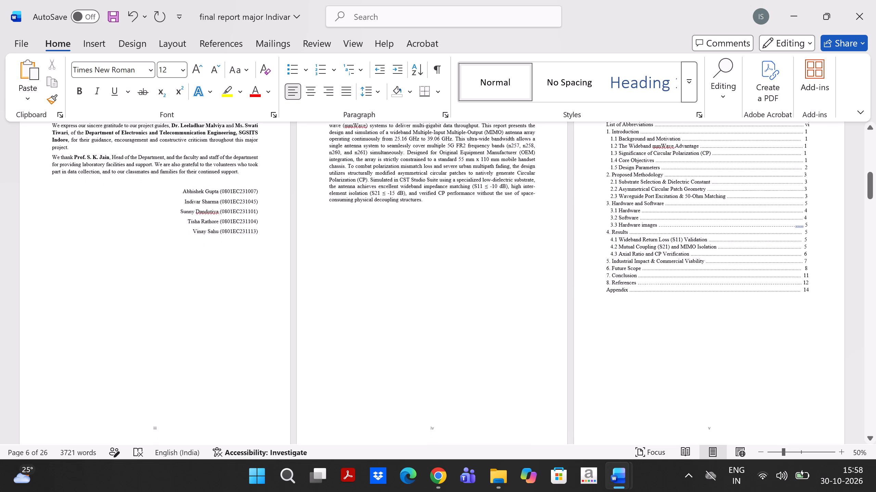
{"action": "scroll", "coordinate": [681, 213], "scroll_direction": "down", "scroll_amount": 2}
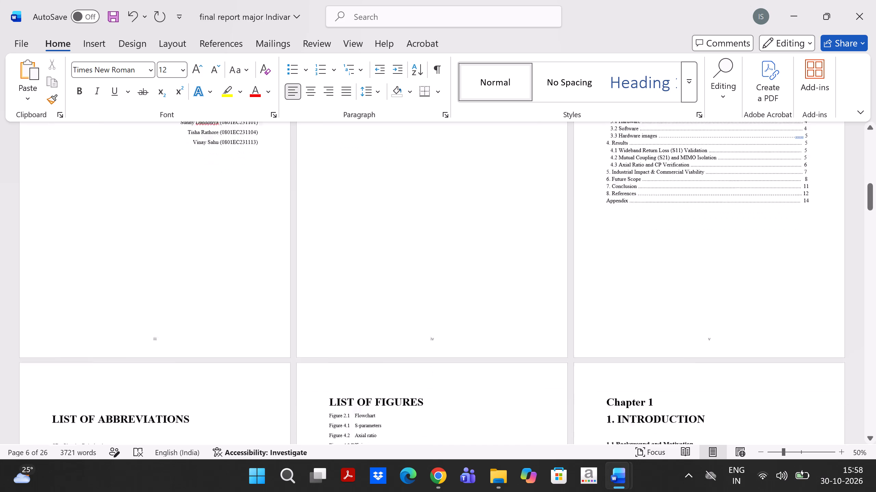
{"action": "scroll", "coordinate": [681, 213], "scroll_direction": "down", "scroll_amount": 5}
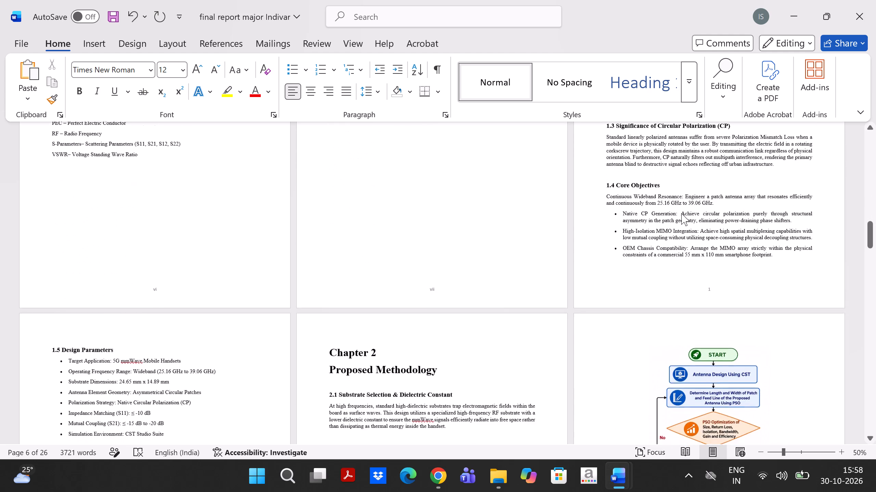
{"action": "scroll", "coordinate": [681, 213], "scroll_direction": "down", "scroll_amount": 4}
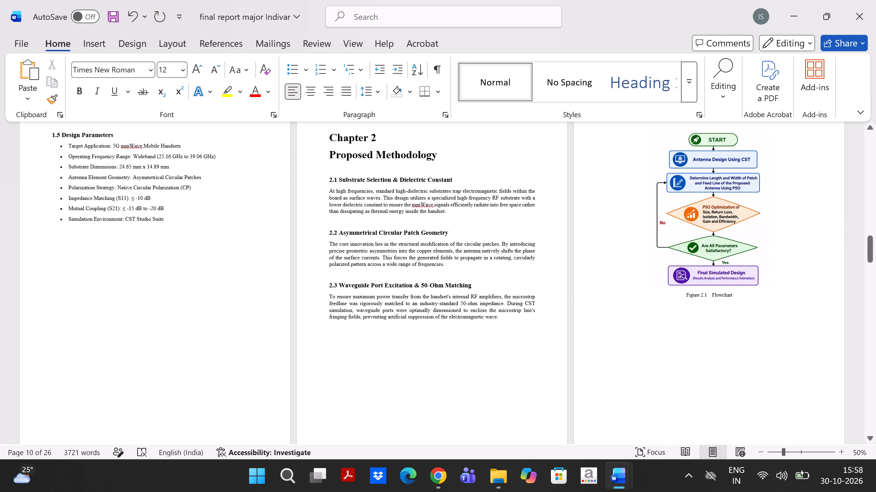
{"action": "scroll", "coordinate": [681, 213], "scroll_direction": "down", "scroll_amount": 3}
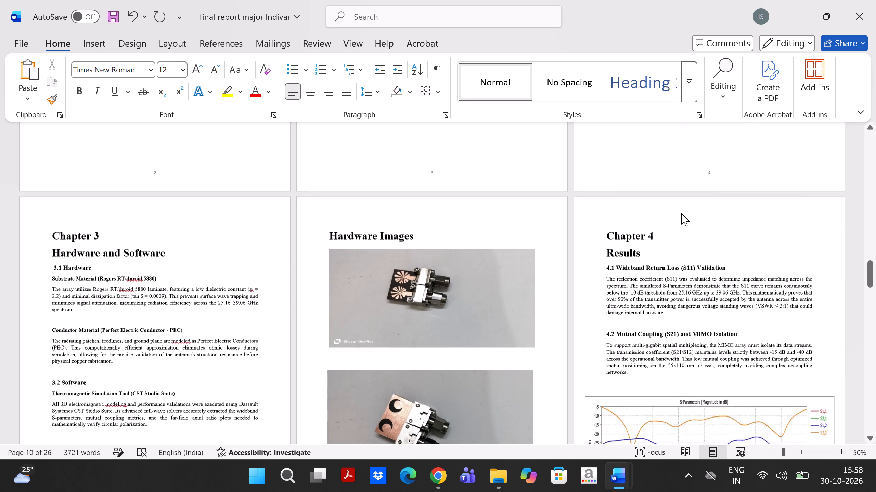
{"action": "scroll", "coordinate": [681, 213], "scroll_direction": "down", "scroll_amount": 2}
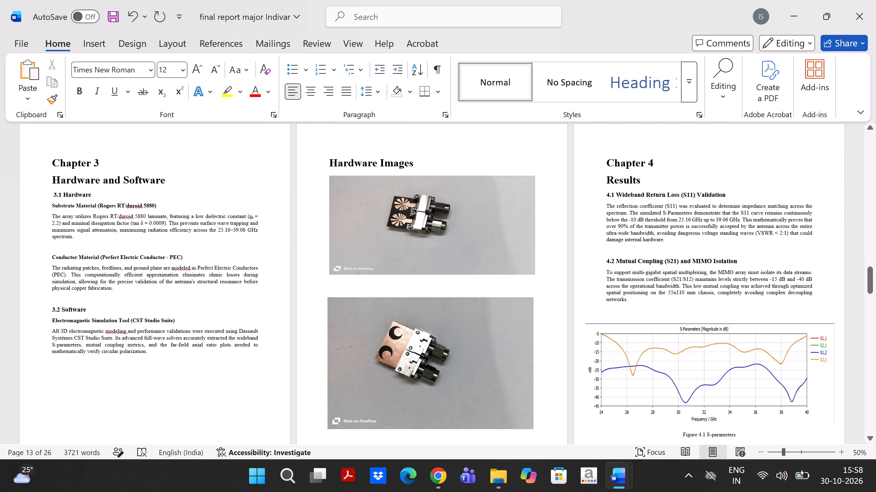
{"action": "scroll", "coordinate": [397, 294], "scroll_direction": "up", "scroll_amount": 1}
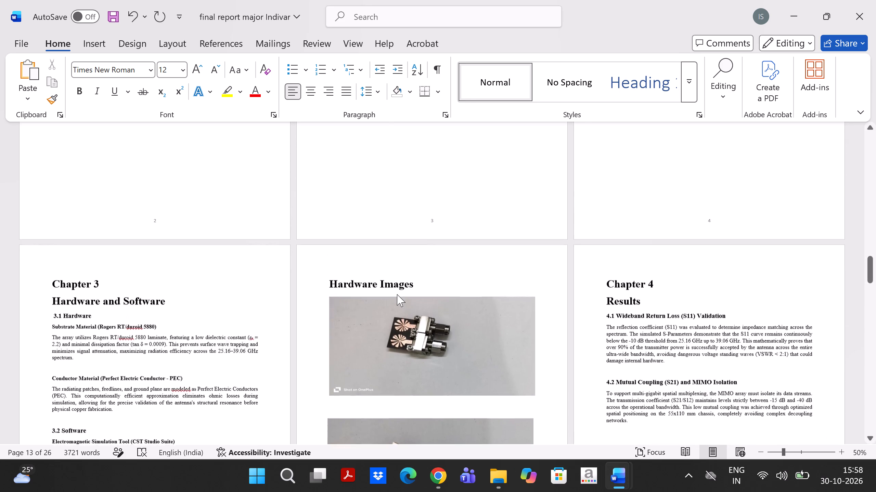
{"action": "scroll", "coordinate": [397, 294], "scroll_direction": "up", "scroll_amount": 2}
{"action": "scroll", "coordinate": [397, 294], "scroll_direction": "down", "scroll_amount": 2}
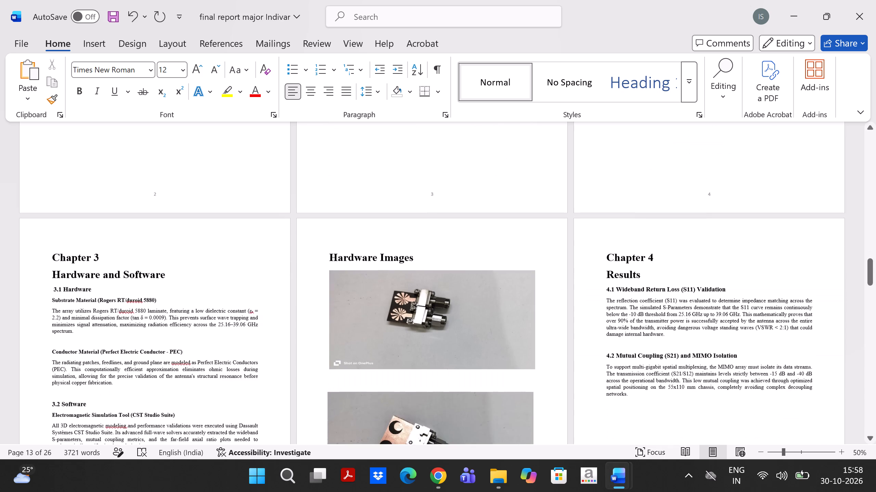
{"action": "scroll", "coordinate": [397, 294], "scroll_direction": "down", "scroll_amount": 3}
{"action": "scroll", "coordinate": [397, 294], "scroll_direction": "up", "scroll_amount": 1}
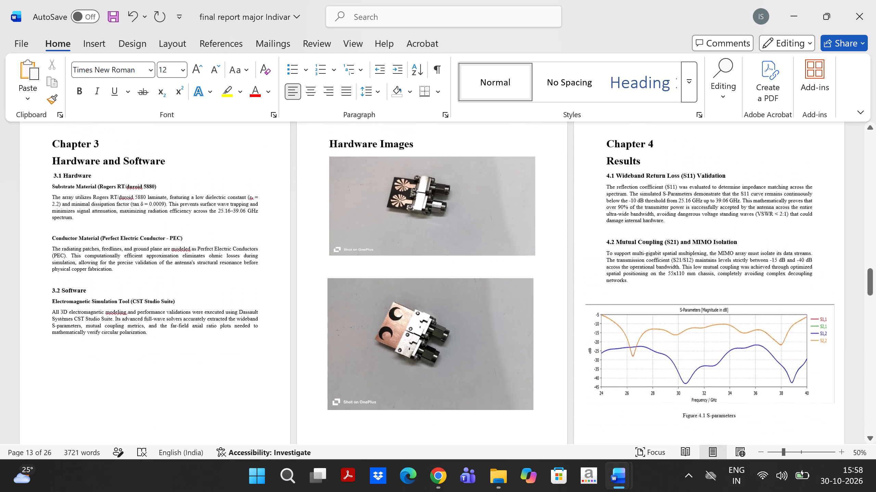
{"action": "scroll", "coordinate": [397, 294], "scroll_direction": "up", "scroll_amount": 1}
{"action": "left_click", "coordinate": [403, 313]}
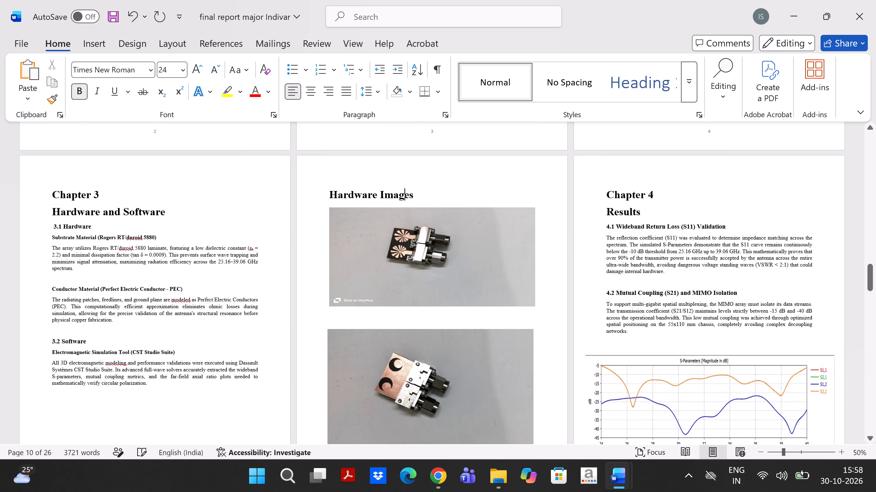
{"action": "scroll", "coordinate": [403, 313], "scroll_direction": "up", "scroll_amount": 3}
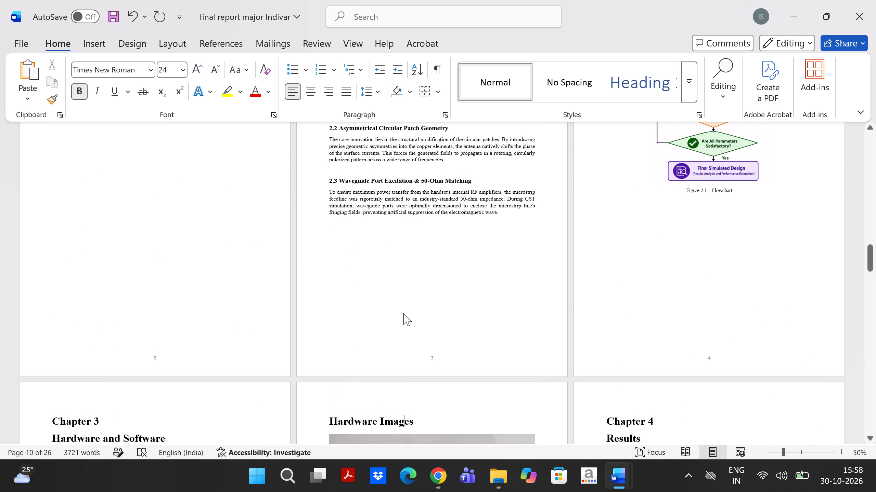
{"action": "scroll", "coordinate": [403, 313], "scroll_direction": "down", "scroll_amount": 4}
Give the second photo on the Hardware Images page tight text wrapping and shift it slightly down the page.
{"action": "left_click", "coordinate": [425, 221]}
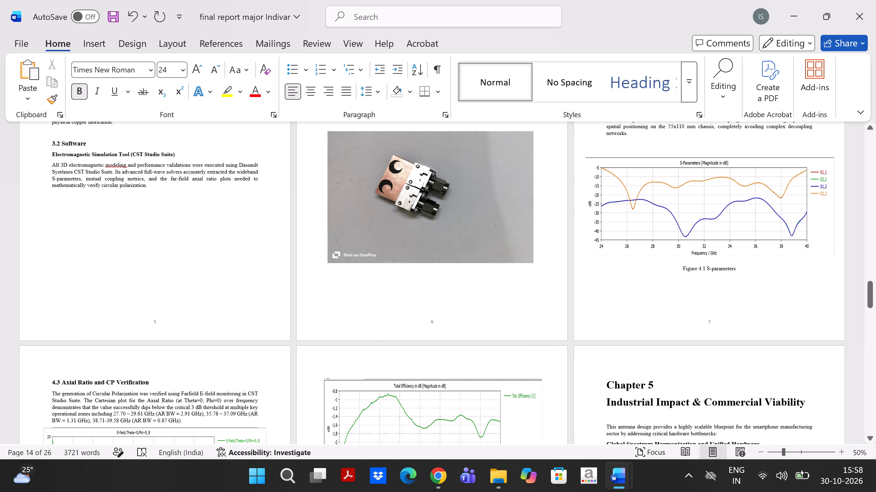
{"action": "left_click_drag", "start_coordinate": [425, 221], "coordinate": [425, 246]}
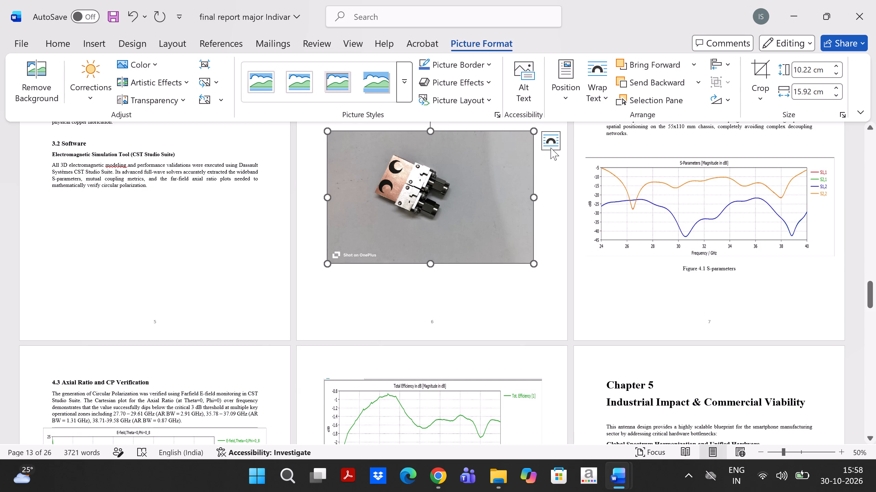
{"action": "left_click", "coordinate": [551, 146]}
{"action": "left_click", "coordinate": [606, 246]}
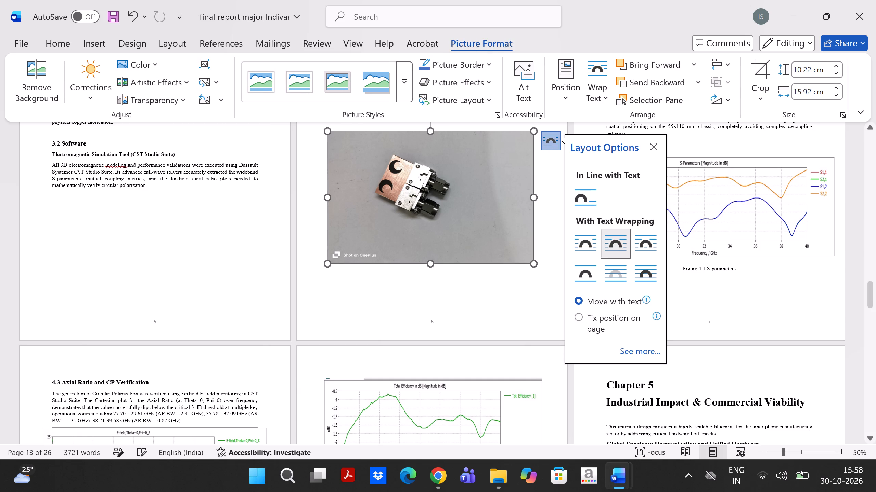
{"action": "left_click_drag", "start_coordinate": [426, 184], "coordinate": [426, 199]}
{"action": "scroll", "coordinate": [426, 199], "scroll_direction": "up", "scroll_amount": 1}
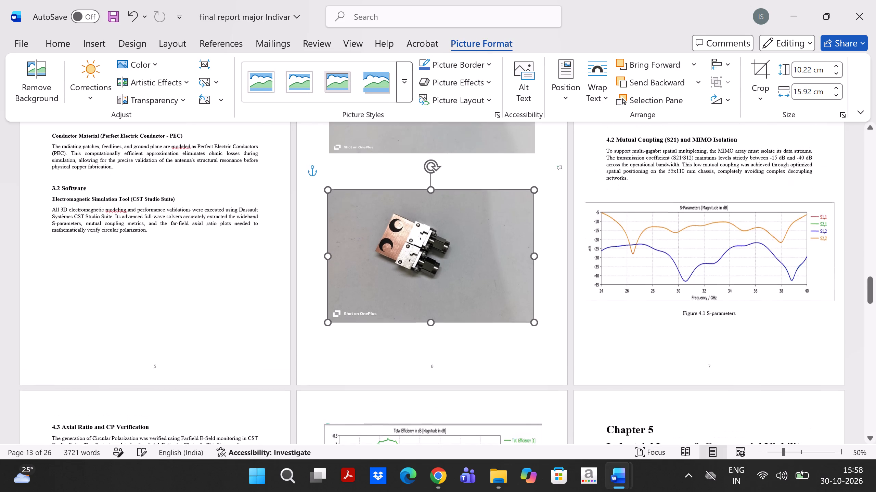
Add the caption "Figure 3.1 front patch" between the two photos on the Hardware Images page.
{"action": "scroll", "coordinate": [426, 199], "scroll_direction": "up", "scroll_amount": 1}
{"action": "double_click", "coordinate": [397, 186]}
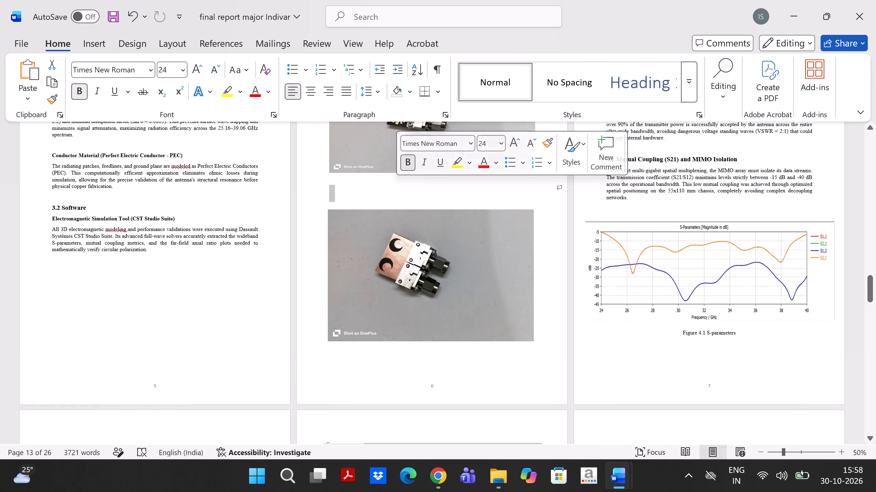
{"action": "left_click", "coordinate": [404, 193]}
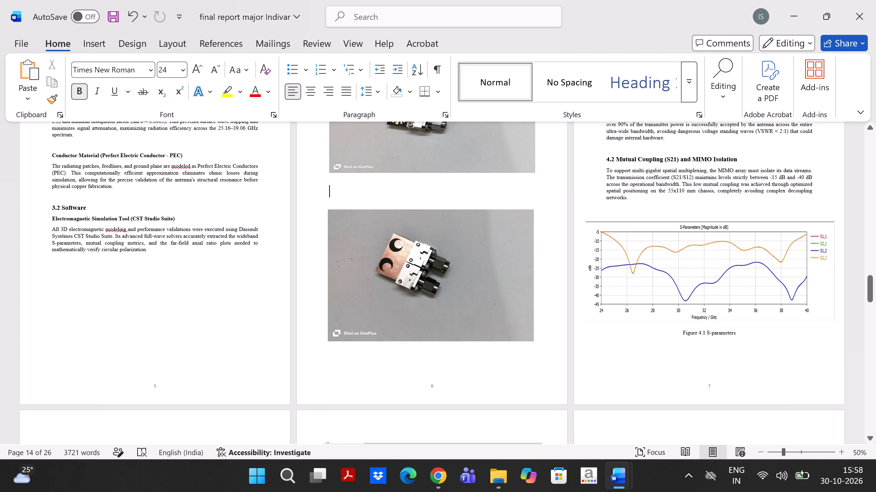
{"action": "type", "text": "Figure"}
{"action": "scroll", "coordinate": [404, 193], "scroll_direction": "up", "scroll_amount": 1}
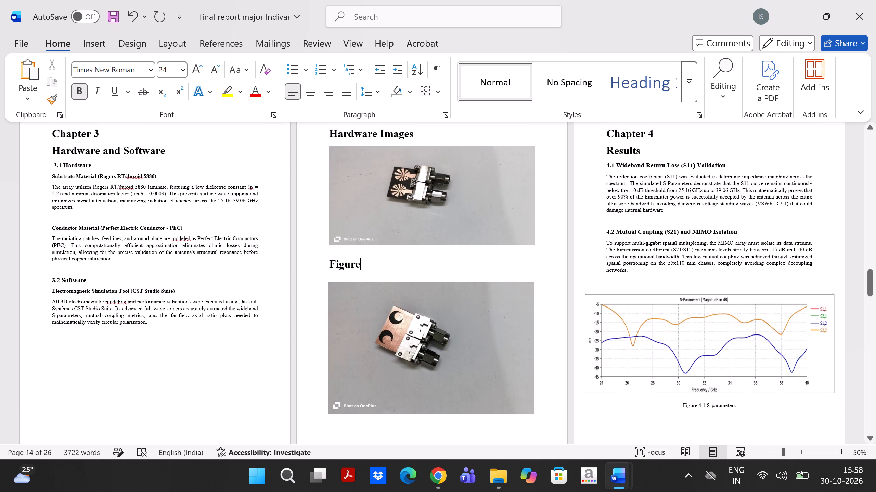
{"action": "scroll", "coordinate": [404, 193], "scroll_direction": "up", "scroll_amount": 1}
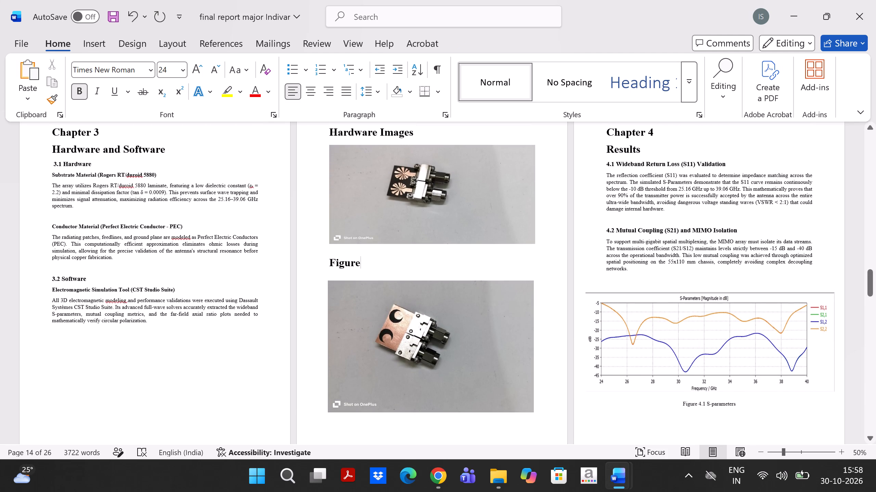
{"action": "key", "text": "space"}
{"action": "type", "text": "3.1"}
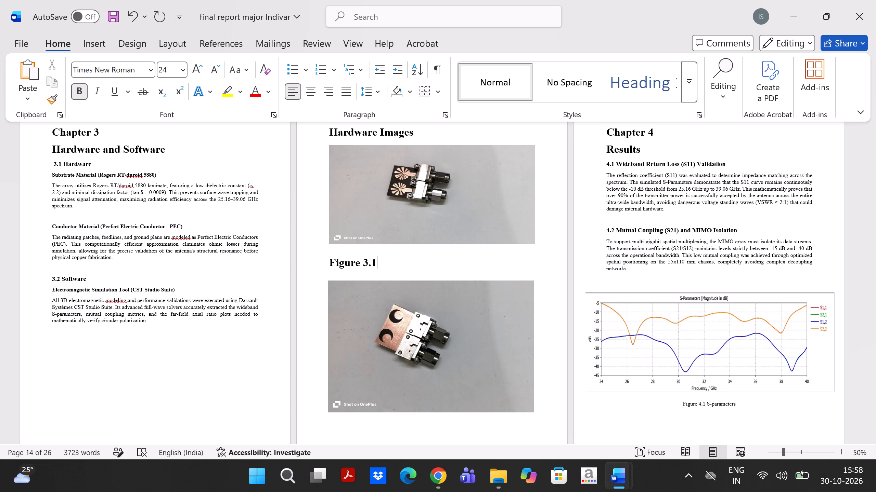
{"action": "key", "text": "space"}
{"action": "type", "text": "front"}
{"action": "key", "text": "space"}
{"action": "type", "text": "patch"}
Edit the first hardware photo's caption to read "Figure 3.1 Front/Patch", capitalising both words and joining them with a slash.
{"action": "key", "text": "Left"}
{"action": "key", "text": "Left"}
{"action": "key", "text": "Left"}
{"action": "key", "text": "Left"}
{"action": "key", "text": "Left"}
{"action": "key", "text": "Left"}
{"action": "key", "text": "Left"}
{"action": "key", "text": "Left"}
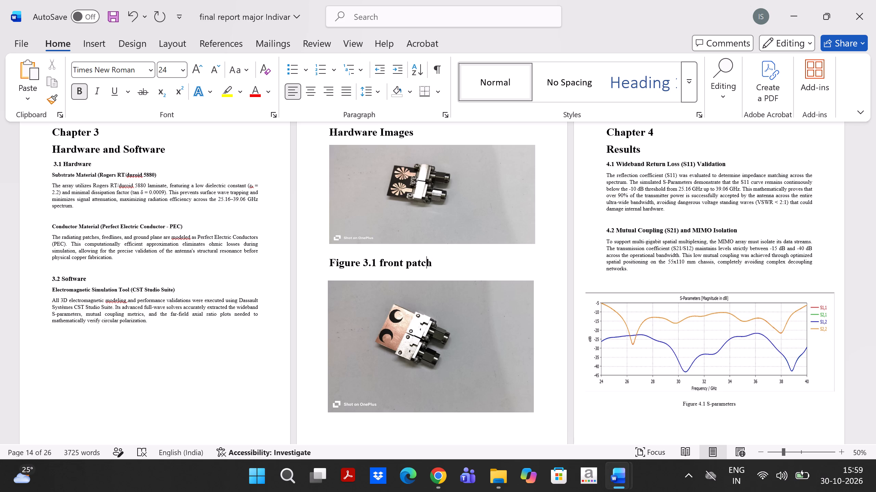
{"action": "key", "text": "Left"}
{"action": "key", "text": "Left"}
{"action": "key", "text": "backslash"}
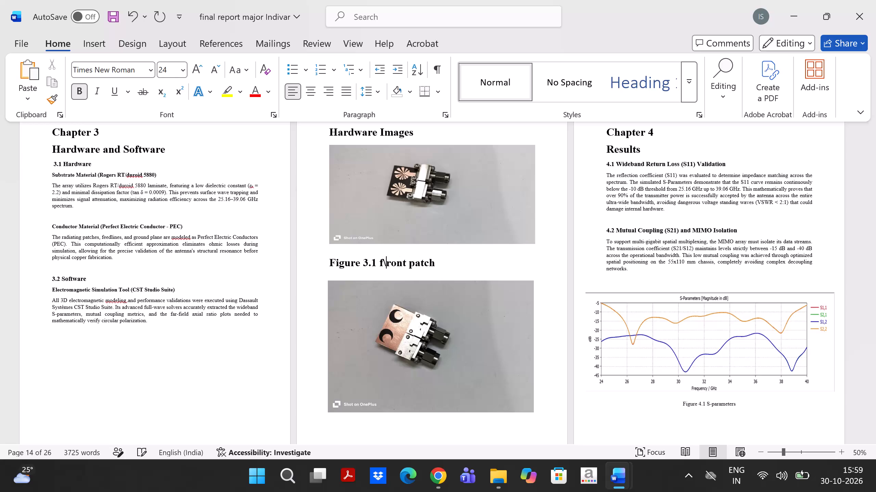
{"action": "key", "text": "BackSpace"}
{"action": "key", "text": "BackSpace"}
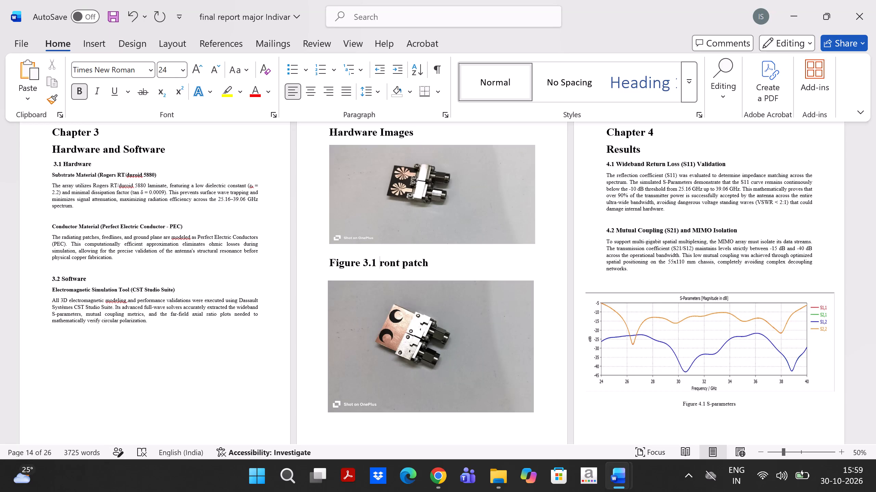
{"action": "key", "text": "shift+f"}
{"action": "key", "text": "Right"}
{"action": "key", "text": "Right"}
{"action": "key", "text": "Right"}
{"action": "key", "text": "Right"}
{"action": "key", "text": "Right"}
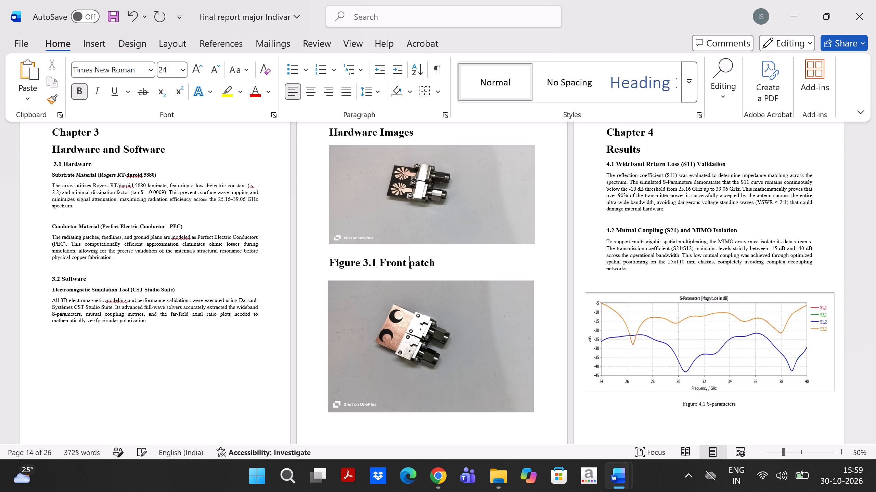
{"action": "key", "text": "Right"}
{"action": "key", "text": "BackSpace"}
{"action": "key", "text": "shift+p"}
{"action": "key", "text": "Left"}
{"action": "key", "text": "BackSpace"}
{"action": "key", "text": "slash"}
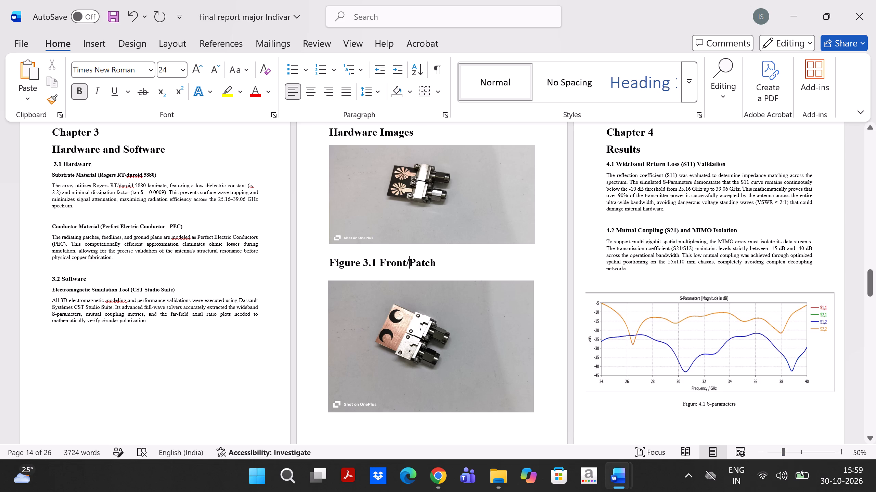
Remove the bold from the "Figure 3.1 Front/Patch" caption and set its font size to 12.
{"action": "left_click_drag", "start_coordinate": [743, 409], "coordinate": [703, 407]}
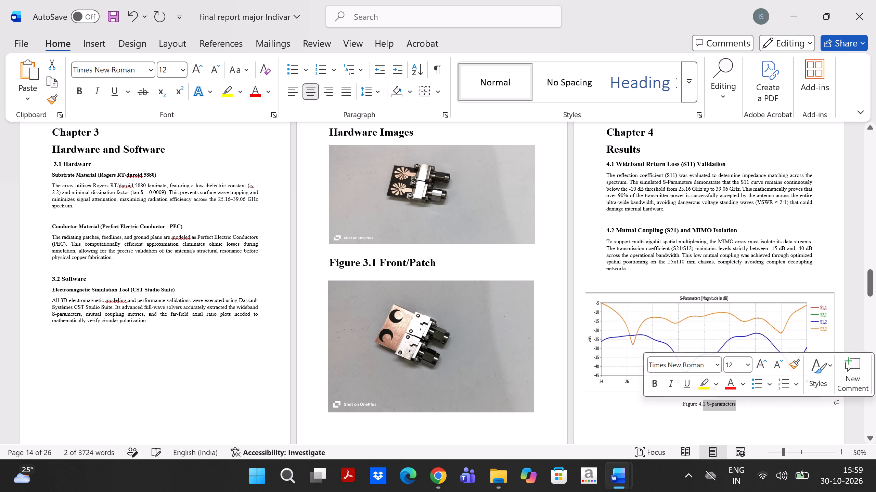
{"action": "left_click_drag", "start_coordinate": [439, 265], "coordinate": [433, 265]}
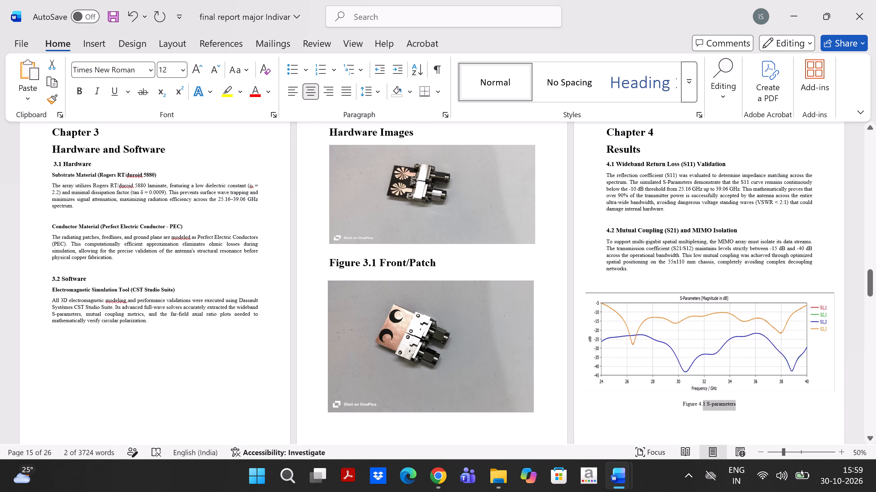
{"action": "left_click_drag", "start_coordinate": [433, 265], "coordinate": [339, 264]}
{"action": "left_click", "coordinate": [349, 243]}
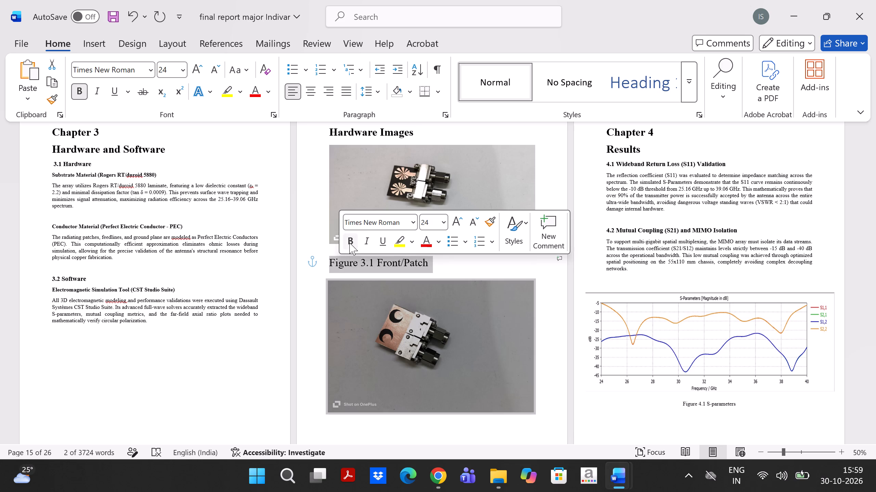
{"action": "double_click", "coordinate": [434, 221]}
{"action": "double_click", "coordinate": [434, 221]}
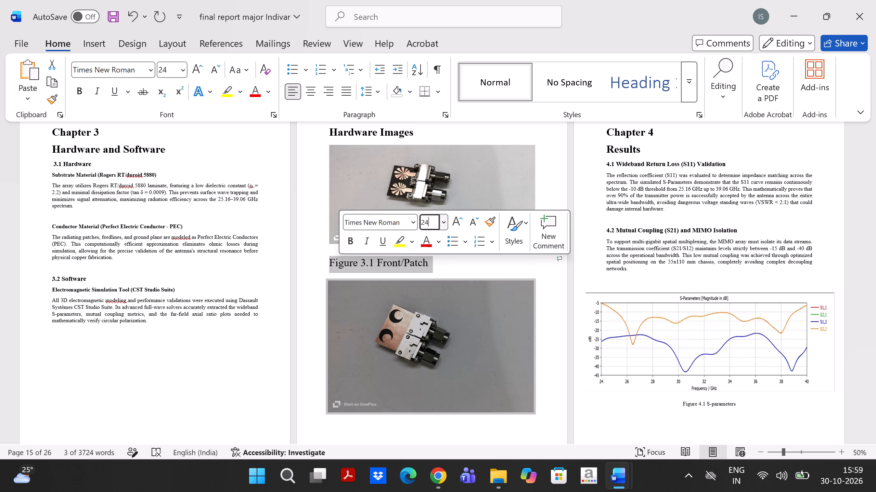
{"action": "double_click", "coordinate": [434, 221]}
{"action": "left_click_drag", "start_coordinate": [434, 221], "coordinate": [423, 221]}
{"action": "type", "text": "12"}
{"action": "left_click", "coordinate": [462, 265]}
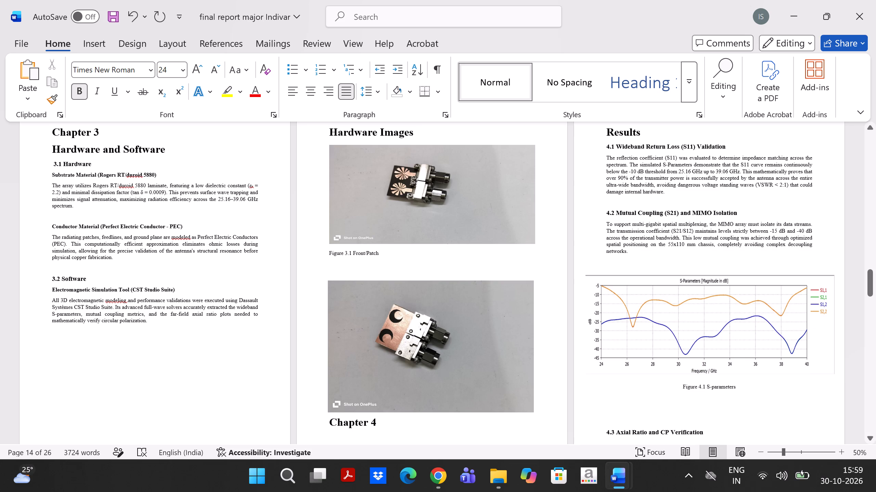
Copy the "Figure 3.1 Front/Patch" caption and centre it beneath the first hardware photo.
{"action": "left_click_drag", "start_coordinate": [382, 251], "coordinate": [327, 252]}
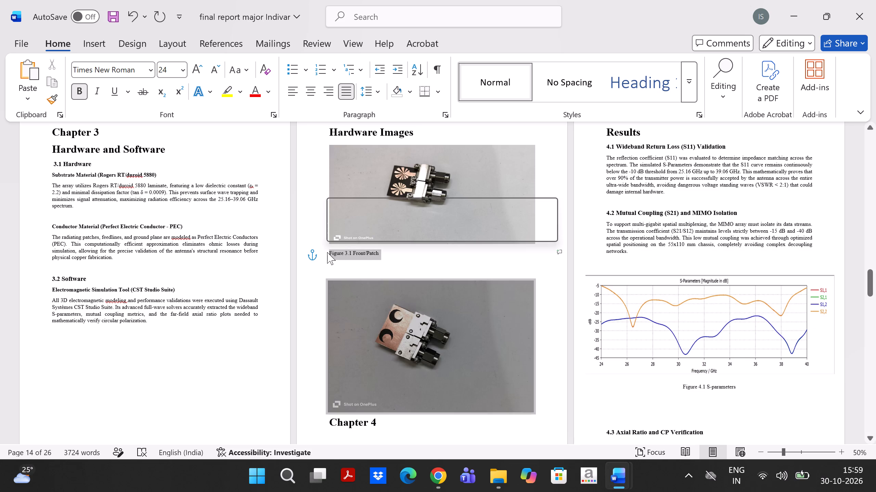
{"action": "key", "text": "ctrl+c"}
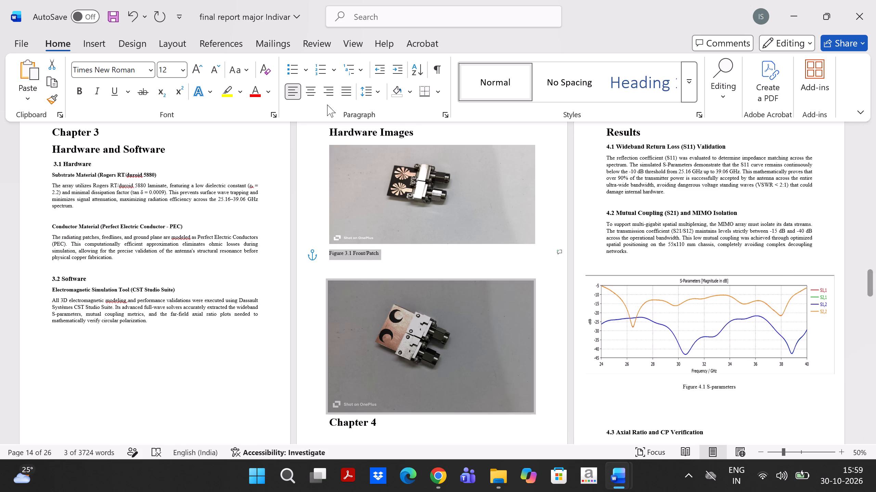
{"action": "left_click", "coordinate": [312, 94]}
{"action": "scroll", "coordinate": [312, 94], "scroll_direction": "down", "scroll_amount": 2}
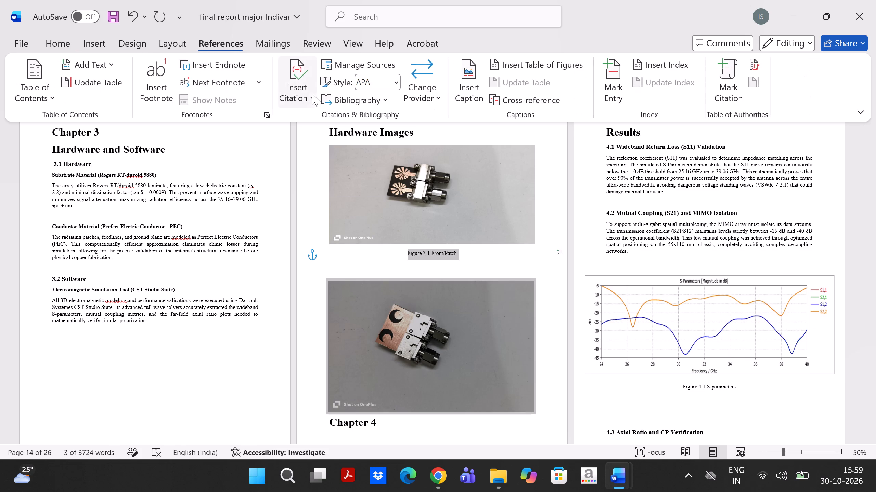
Move the second hardware photo slightly up, closer to the Figure 3.1 caption.
{"action": "left_click", "coordinate": [456, 368]}
{"action": "left_click_drag", "start_coordinate": [456, 368], "coordinate": [457, 356]}
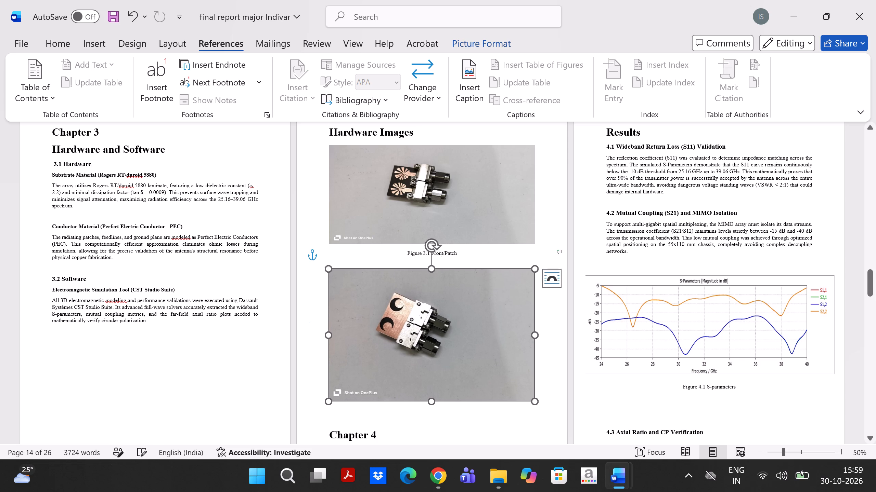
Insert an empty line before the Chapter 4 heading to push it onto the following page.
{"action": "scroll", "coordinate": [457, 356], "scroll_direction": "down", "scroll_amount": 2}
{"action": "left_click", "coordinate": [329, 335]}
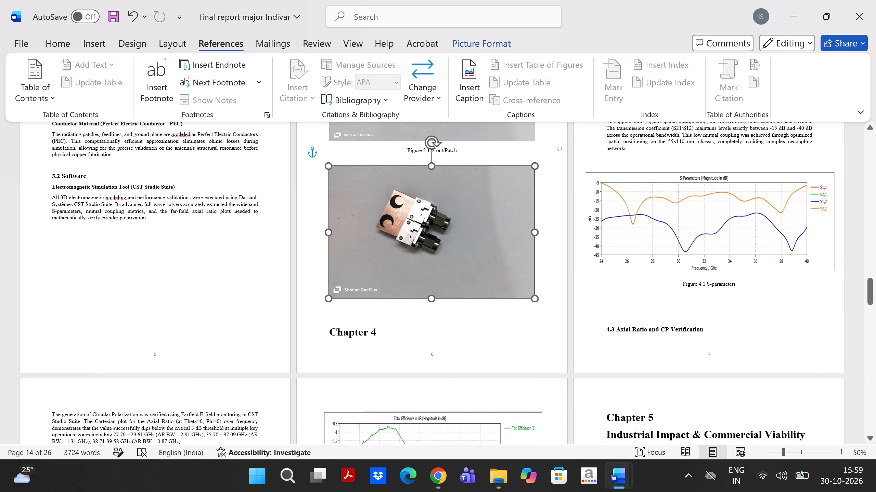
{"action": "key", "text": "Return"}
{"action": "scroll", "coordinate": [329, 335], "scroll_direction": "down", "scroll_amount": 1}
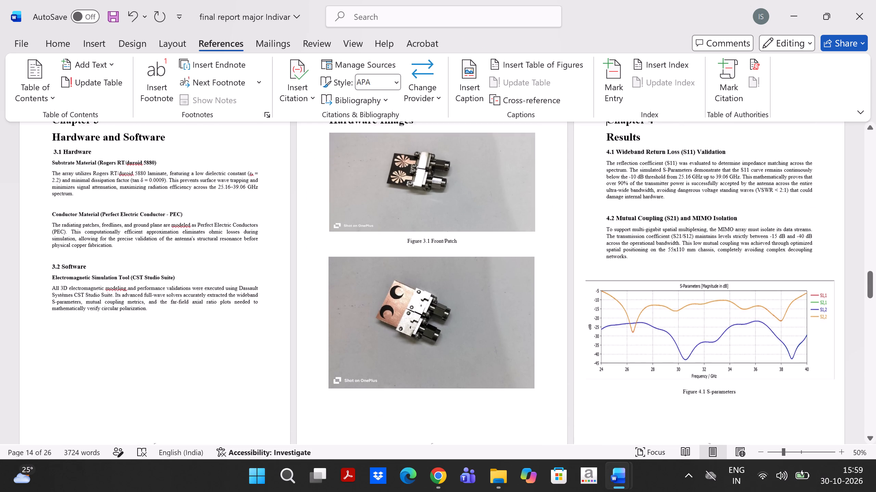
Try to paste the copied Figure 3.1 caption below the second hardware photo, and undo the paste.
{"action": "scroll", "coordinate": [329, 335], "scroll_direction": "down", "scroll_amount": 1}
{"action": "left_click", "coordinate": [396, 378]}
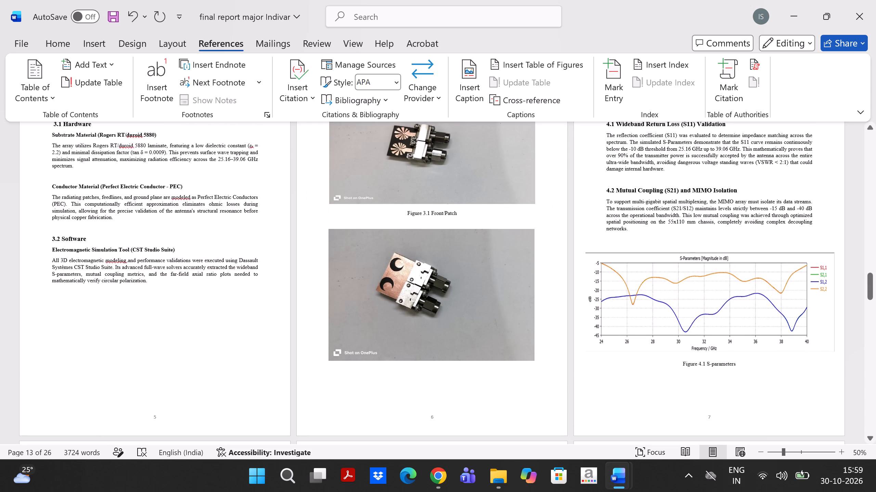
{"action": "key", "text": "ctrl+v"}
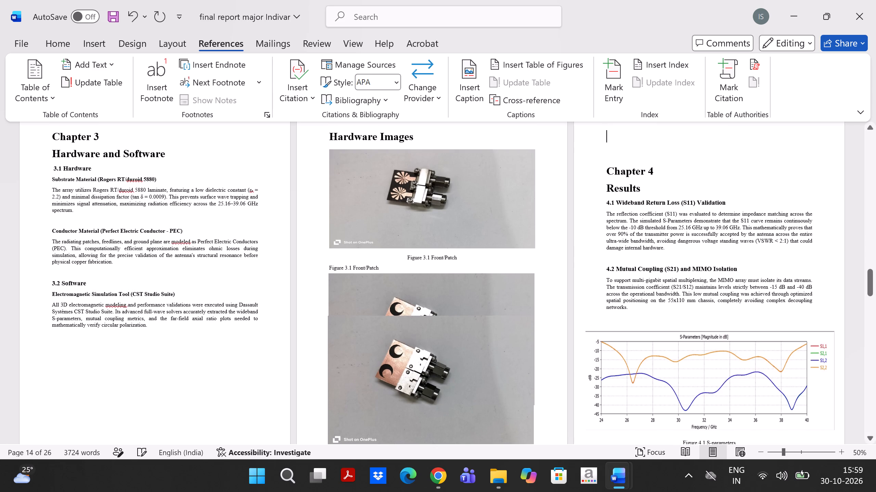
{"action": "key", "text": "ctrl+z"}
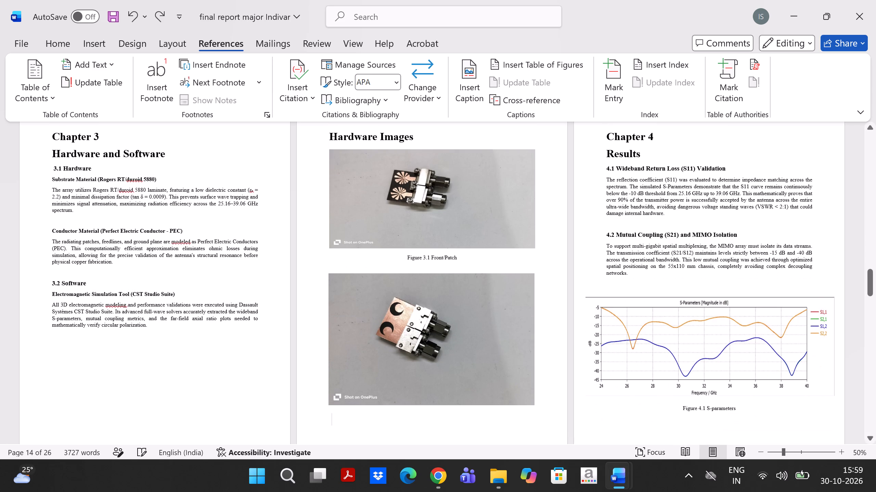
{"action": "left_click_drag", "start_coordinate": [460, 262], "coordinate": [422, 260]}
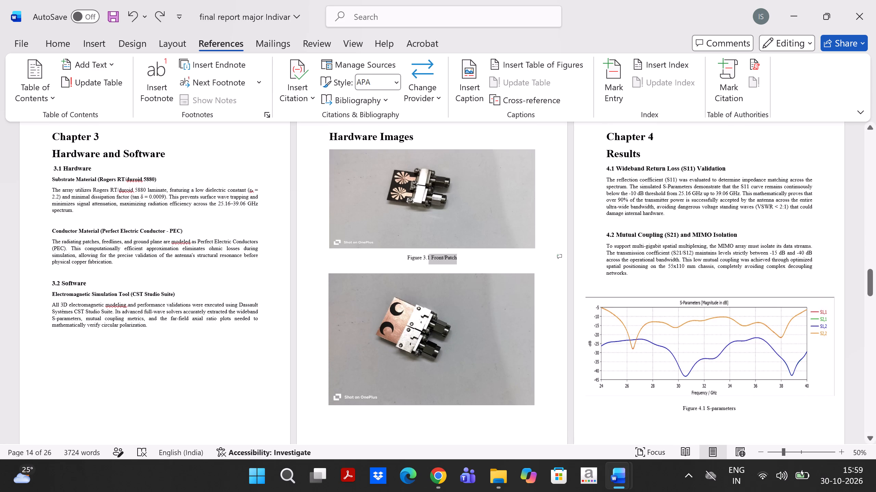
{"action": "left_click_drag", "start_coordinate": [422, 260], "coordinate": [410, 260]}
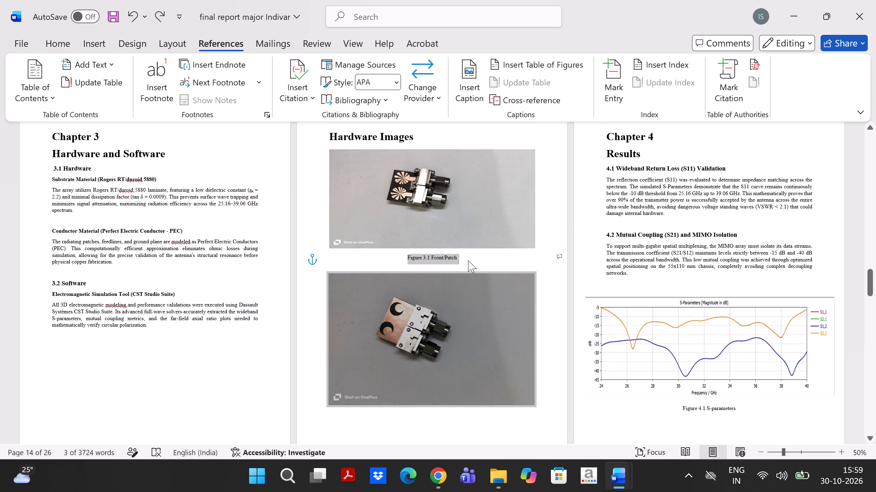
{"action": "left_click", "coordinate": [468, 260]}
Add the caption "Figure 3.2 Back" below the second photo on the Hardware Images page.
{"action": "left_click", "coordinate": [423, 422]}
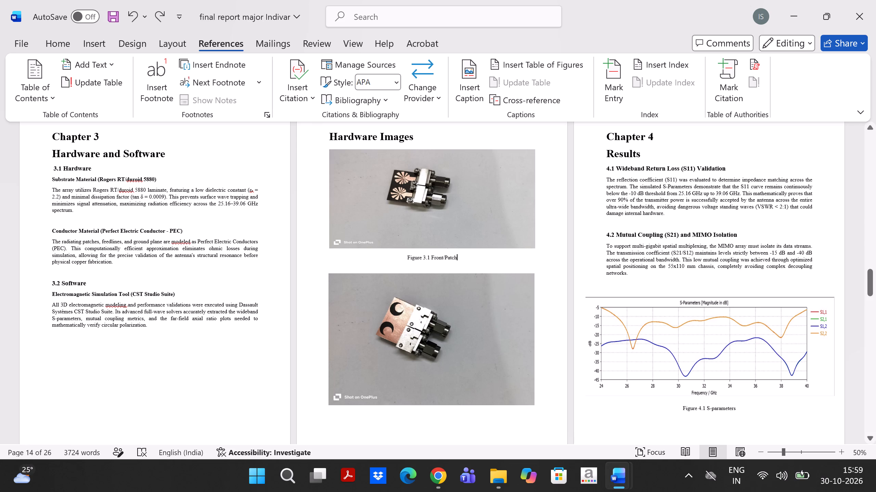
{"action": "type", "text": "Figure"}
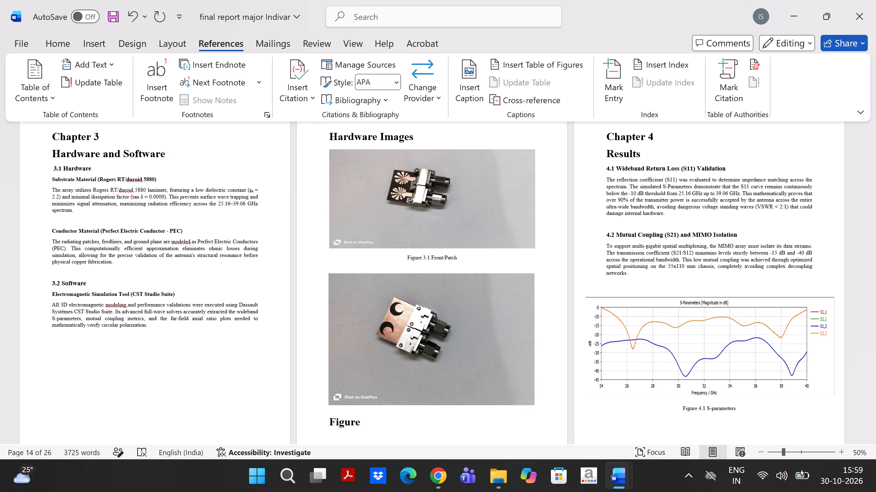
{"action": "key", "text": "space"}
{"action": "type", "text": "3.2"}
{"action": "key", "text": "space"}
{"action": "type", "text": "Back"}
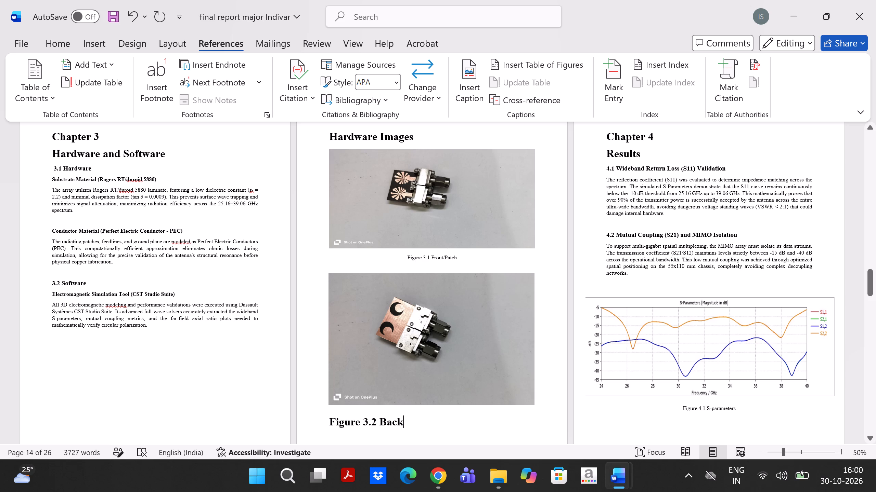
Shorten the first photo's caption to "Figure 3.1 Patch" by deleting "Front/".
{"action": "left_click", "coordinate": [445, 255]}
{"action": "key", "text": "BackSpace"}
{"action": "key", "text": "BackSpace"}
{"action": "key", "text": "BackSpace"}
{"action": "key", "text": "BackSpace"}
{"action": "key", "text": "BackSpace"}
{"action": "key", "text": "BackSpace"}
Replace the word "Back" in the second photo's caption so it reads "Figure 3.2 Ground".
{"action": "left_click_drag", "start_coordinate": [404, 426], "coordinate": [380, 423]}
{"action": "type", "text": "Grounf"}
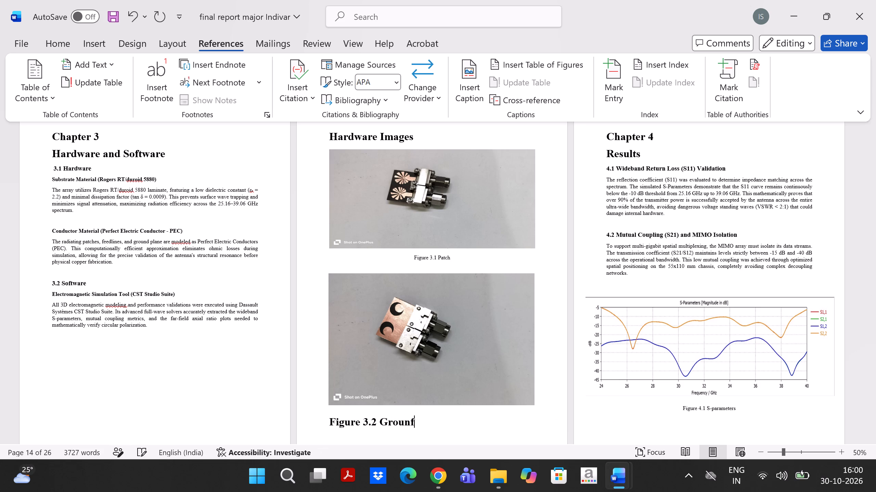
{"action": "key", "text": "BackSpace"}
{"action": "key", "text": "d"}
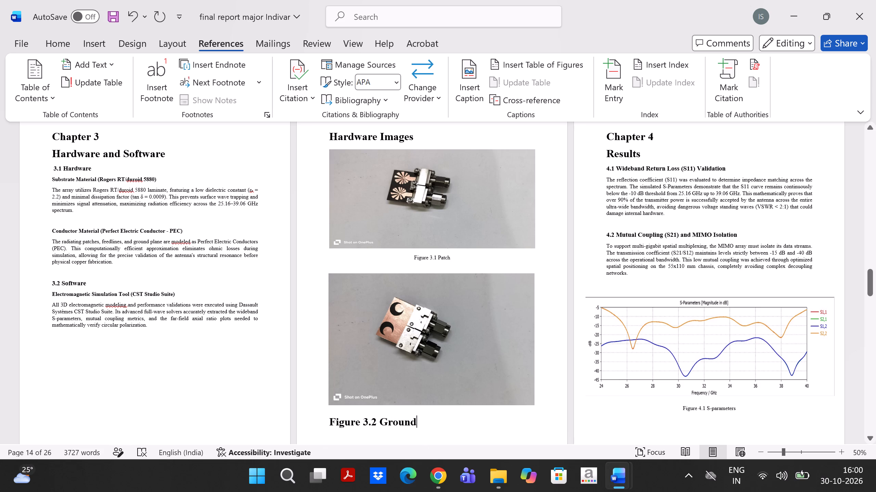
Set the "Figure 3.2 Ground" caption's font size to 12 and try to remove its bold formatting.
{"action": "left_click_drag", "start_coordinate": [429, 424], "coordinate": [339, 416]}
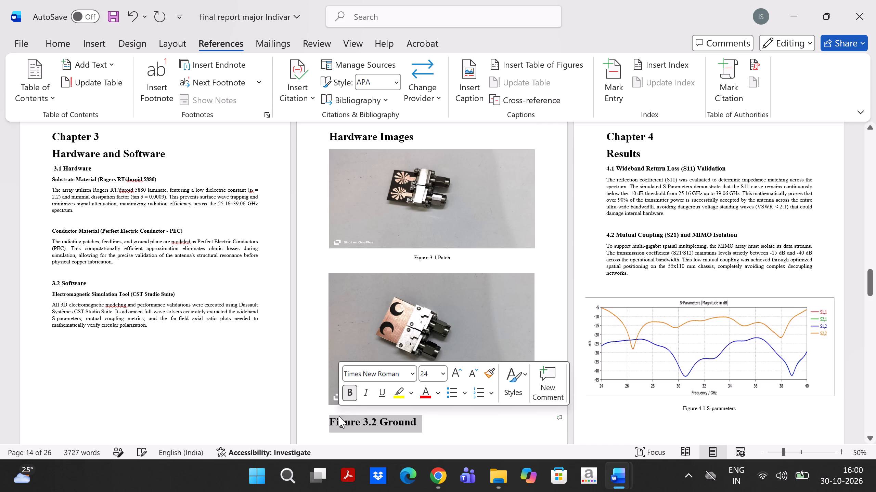
{"action": "left_click", "coordinate": [425, 370]}
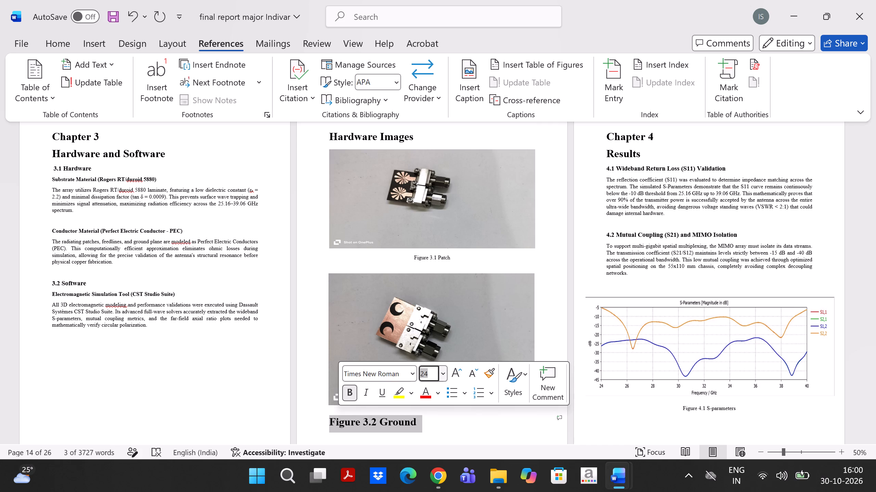
{"action": "type", "text": "12"}
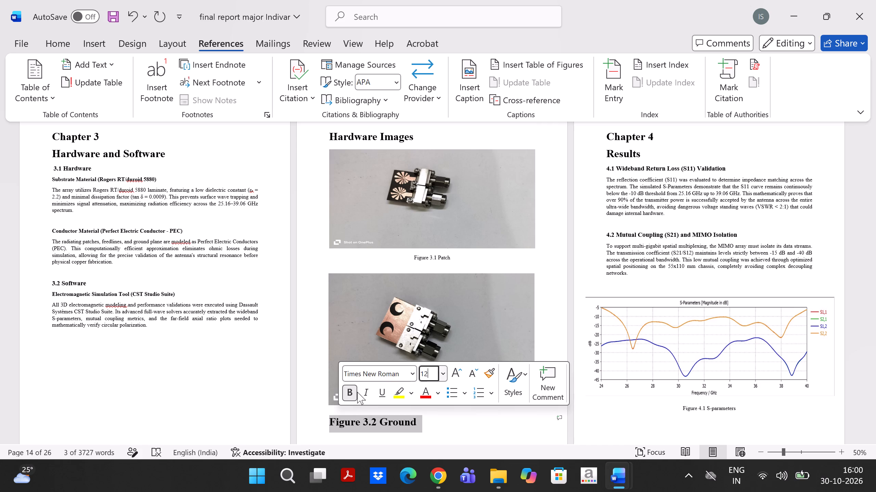
{"action": "left_click", "coordinate": [351, 391]}
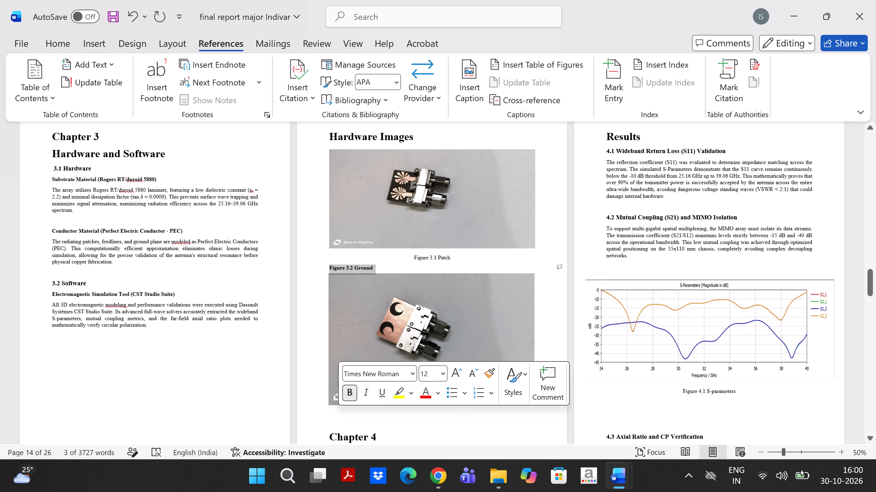
{"action": "scroll", "coordinate": [384, 236], "scroll_direction": "down", "scroll_amount": 1}
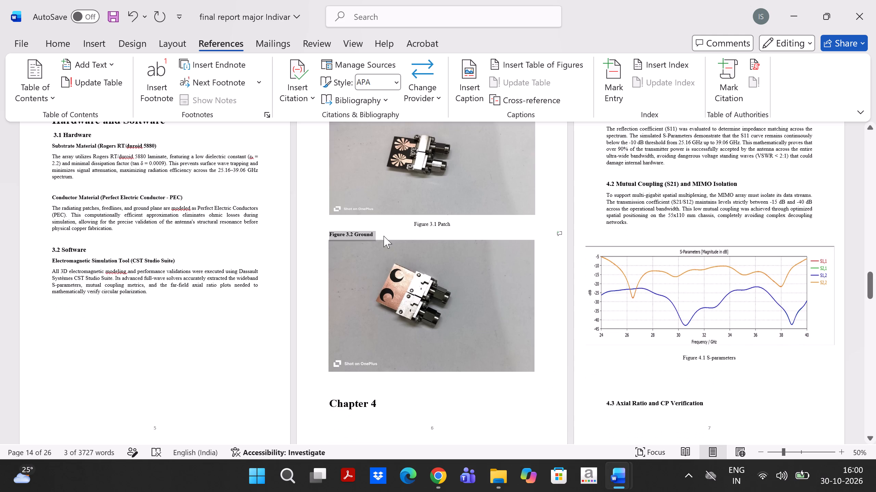
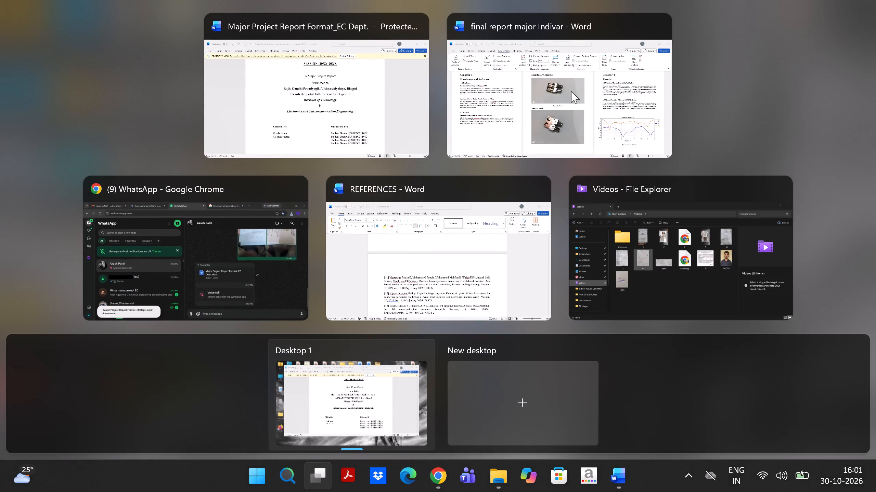
Compare the report's title, recommendation and certificate pages with the Major Project Report Format_EC Dept. document.
{"action": "left_click", "coordinate": [571, 91]}
{"action": "scroll", "coordinate": [436, 251], "scroll_direction": "up", "scroll_amount": 11}
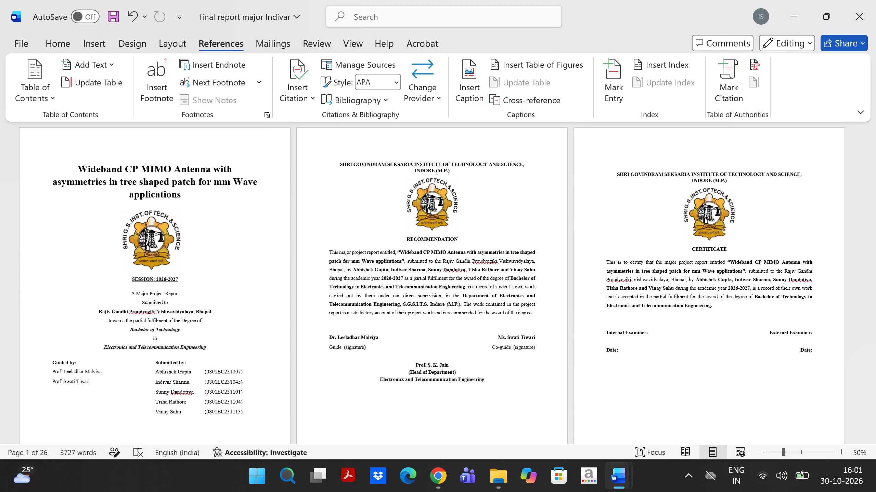
{"action": "scroll", "coordinate": [264, 336], "scroll_direction": "down", "scroll_amount": 1}
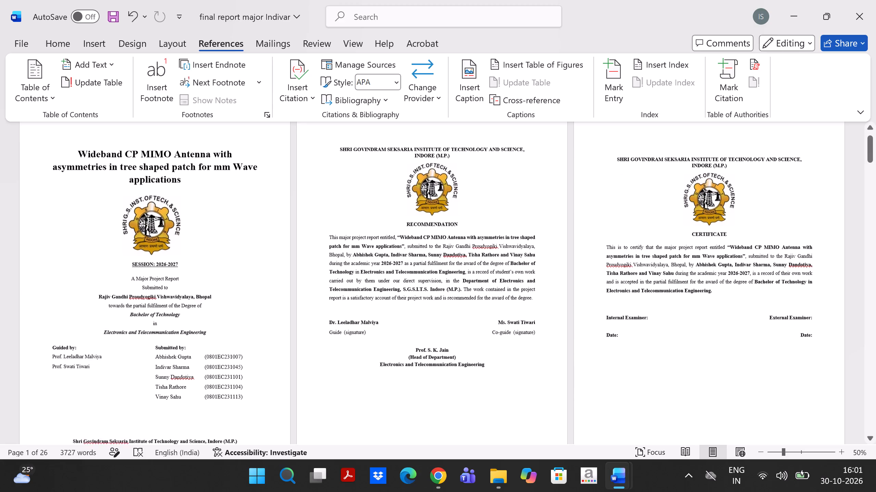
{"action": "scroll", "coordinate": [264, 336], "scroll_direction": "down", "scroll_amount": 1}
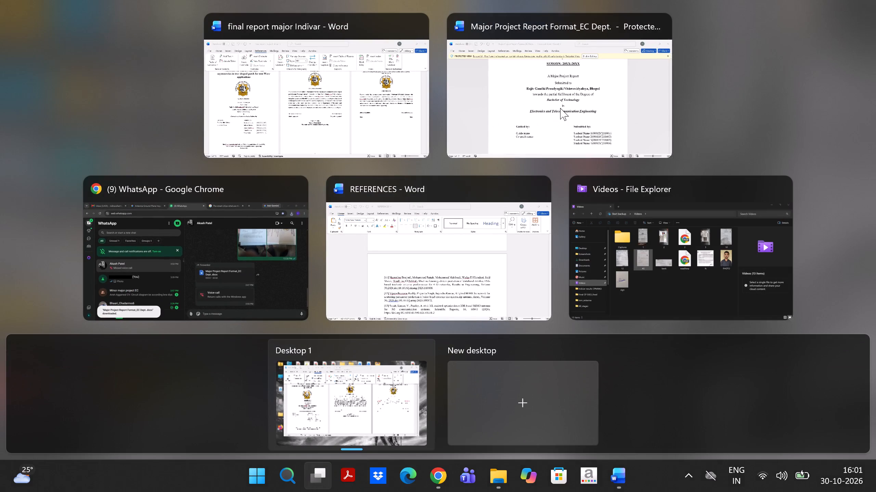
{"action": "left_click", "coordinate": [560, 108]}
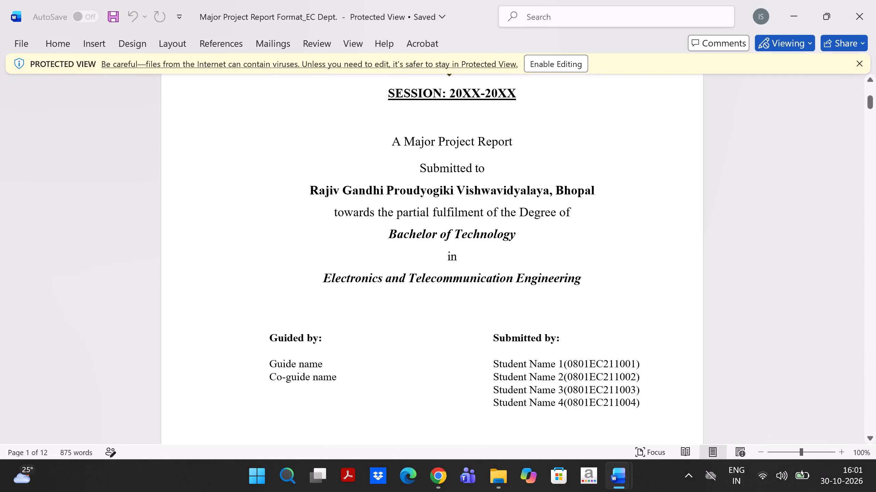
{"action": "left_click", "coordinate": [510, 139]}
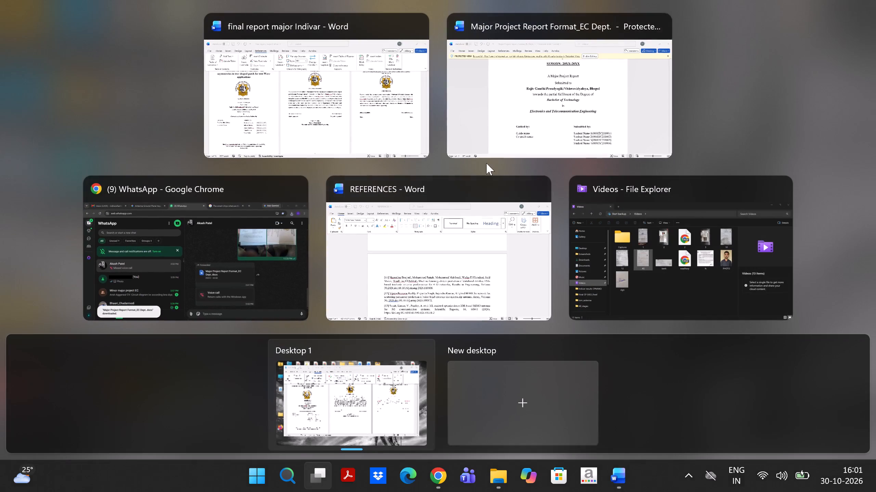
Enable editing in the Major Project Report Format_EC Dept. document.
{"action": "left_click", "coordinate": [525, 126]}
{"action": "left_click", "coordinate": [558, 71]}
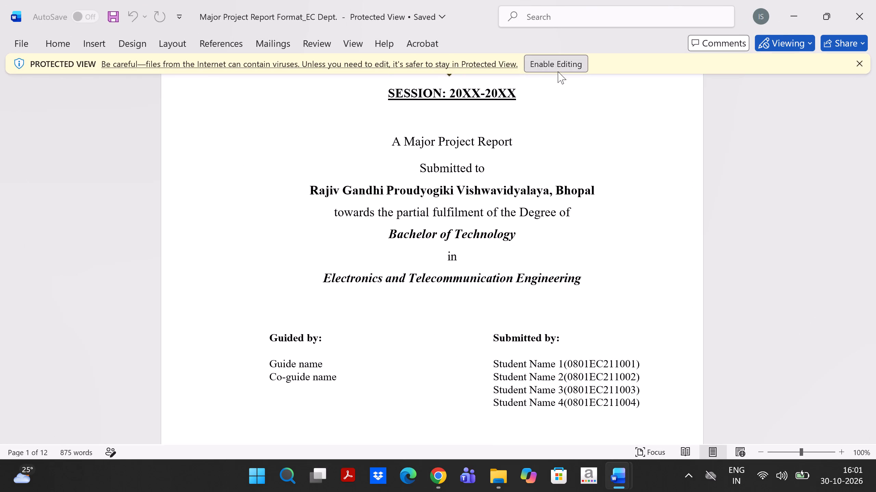
{"action": "left_click_drag", "start_coordinate": [347, 219], "coordinate": [575, 216]}
{"action": "left_click", "coordinate": [588, 331]}
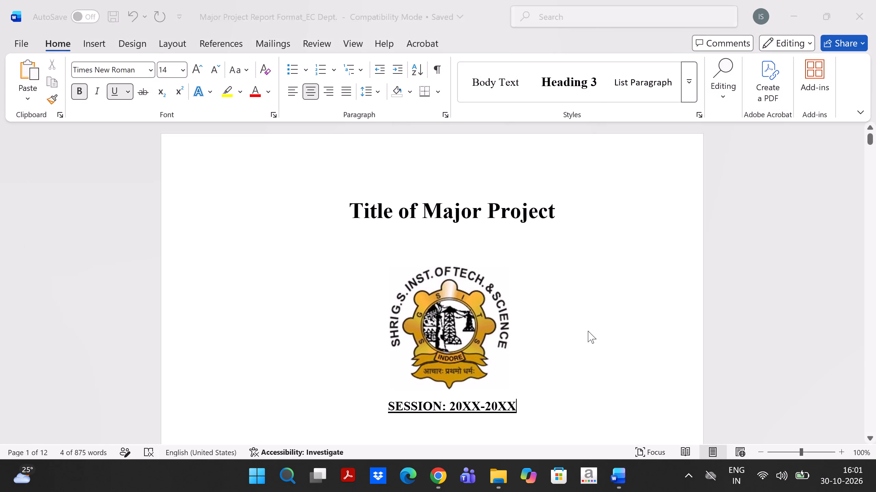
Compare the report's front pages with the title page layout in the Major Project Report Format_EC Dept. document.
{"action": "left_click", "coordinate": [567, 119]}
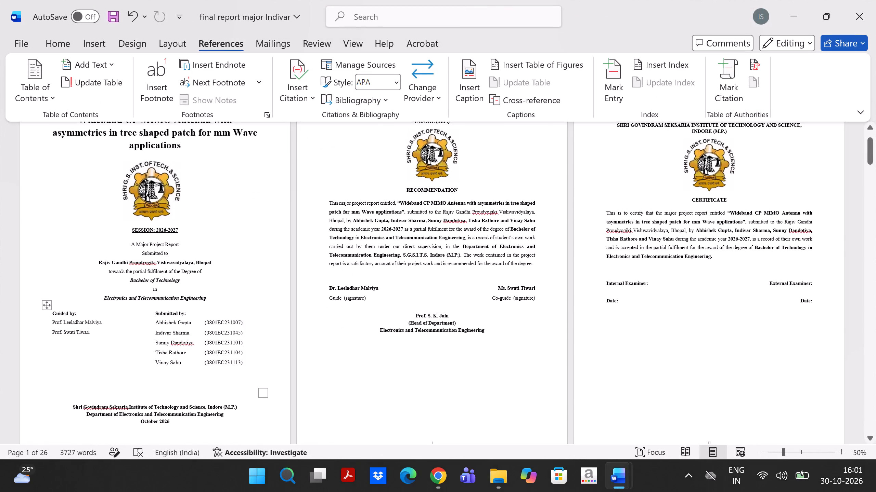
{"action": "scroll", "coordinate": [231, 363], "scroll_direction": "down", "scroll_amount": 1}
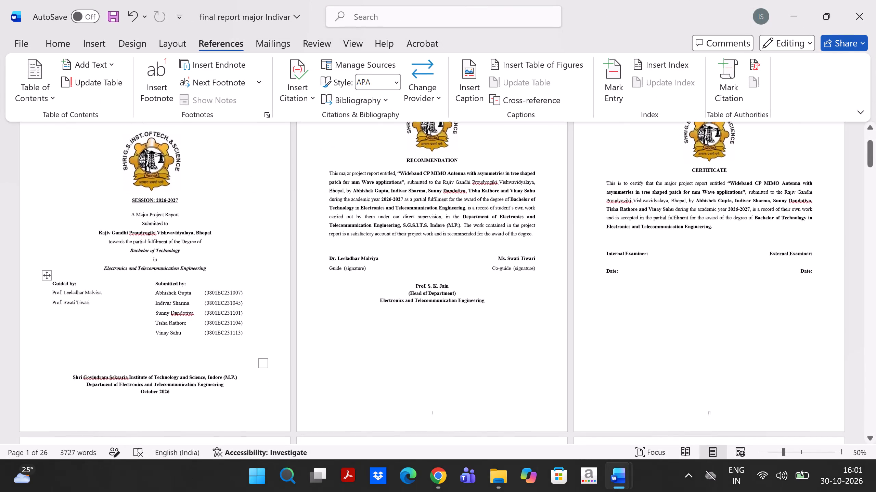
{"action": "scroll", "coordinate": [231, 363], "scroll_direction": "down", "scroll_amount": 1}
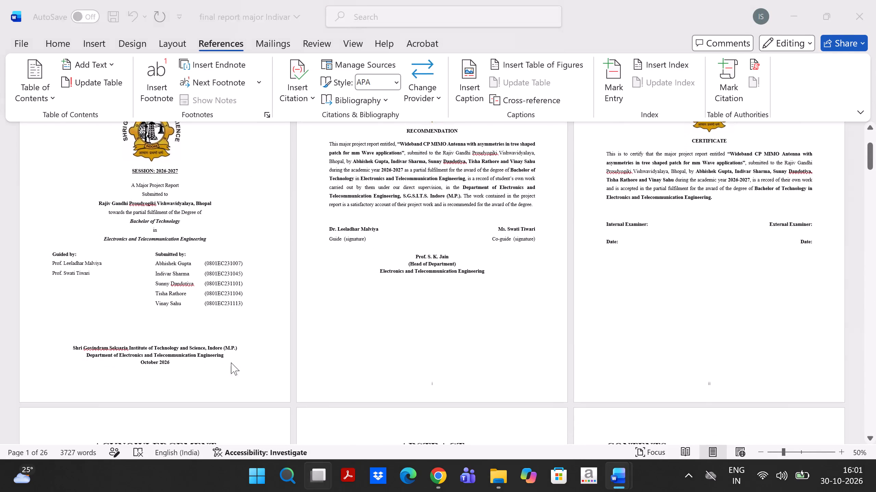
{"action": "left_click", "coordinate": [504, 113]}
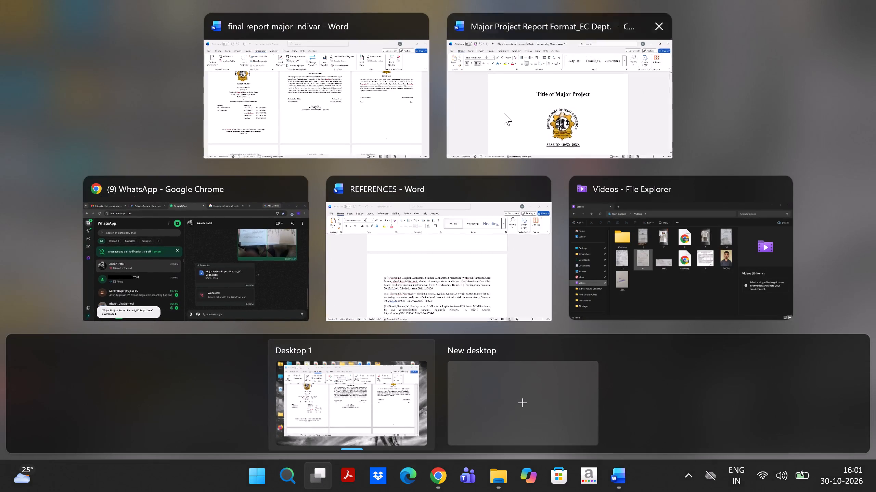
{"action": "scroll", "coordinate": [420, 378], "scroll_direction": "down", "scroll_amount": 3}
{"action": "scroll", "coordinate": [420, 378], "scroll_direction": "up", "scroll_amount": 1}
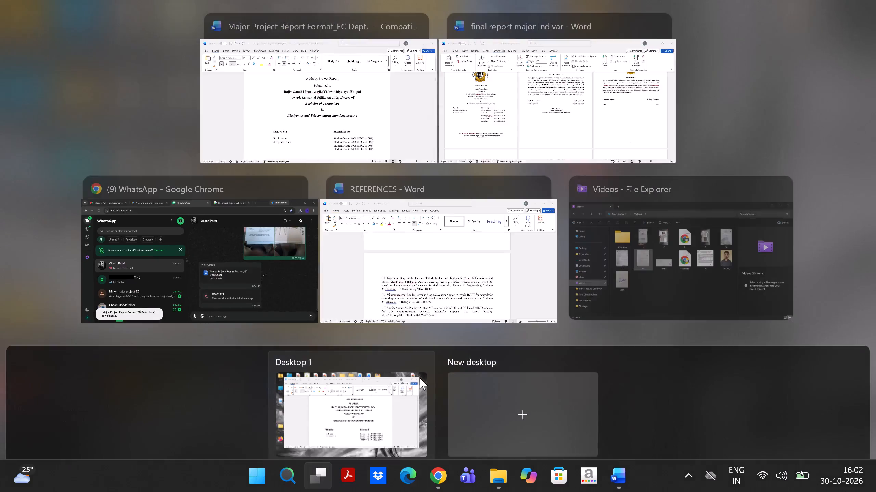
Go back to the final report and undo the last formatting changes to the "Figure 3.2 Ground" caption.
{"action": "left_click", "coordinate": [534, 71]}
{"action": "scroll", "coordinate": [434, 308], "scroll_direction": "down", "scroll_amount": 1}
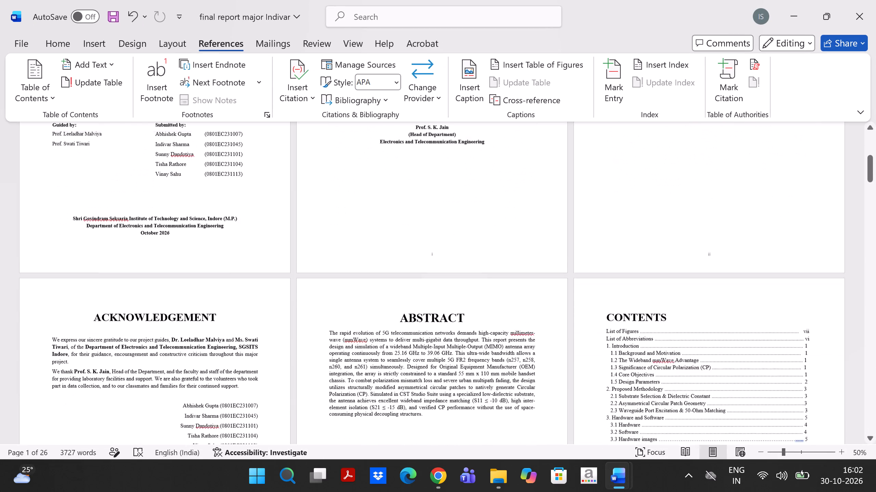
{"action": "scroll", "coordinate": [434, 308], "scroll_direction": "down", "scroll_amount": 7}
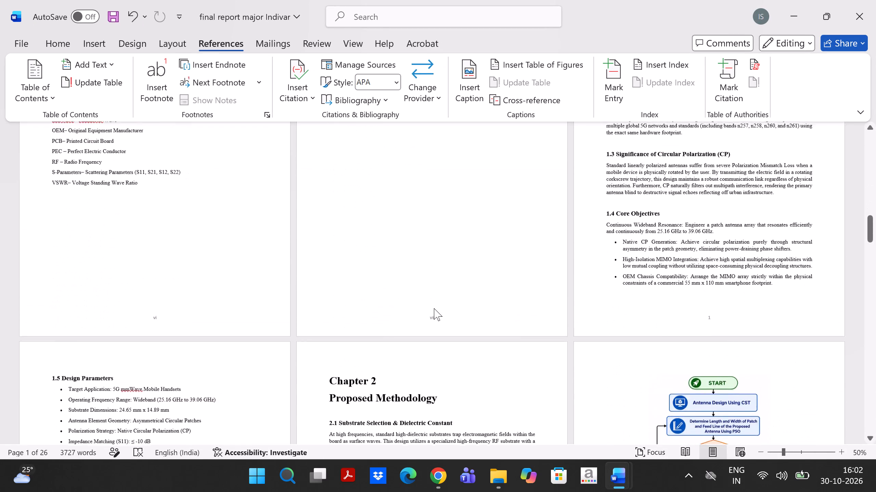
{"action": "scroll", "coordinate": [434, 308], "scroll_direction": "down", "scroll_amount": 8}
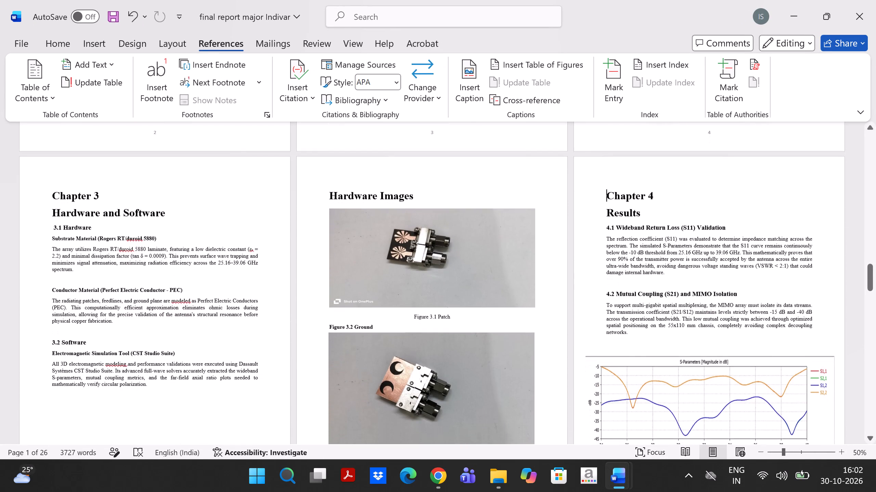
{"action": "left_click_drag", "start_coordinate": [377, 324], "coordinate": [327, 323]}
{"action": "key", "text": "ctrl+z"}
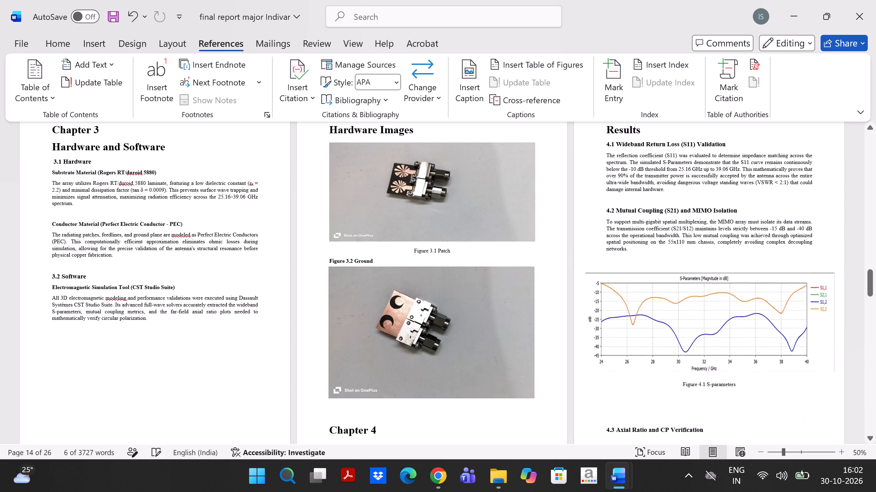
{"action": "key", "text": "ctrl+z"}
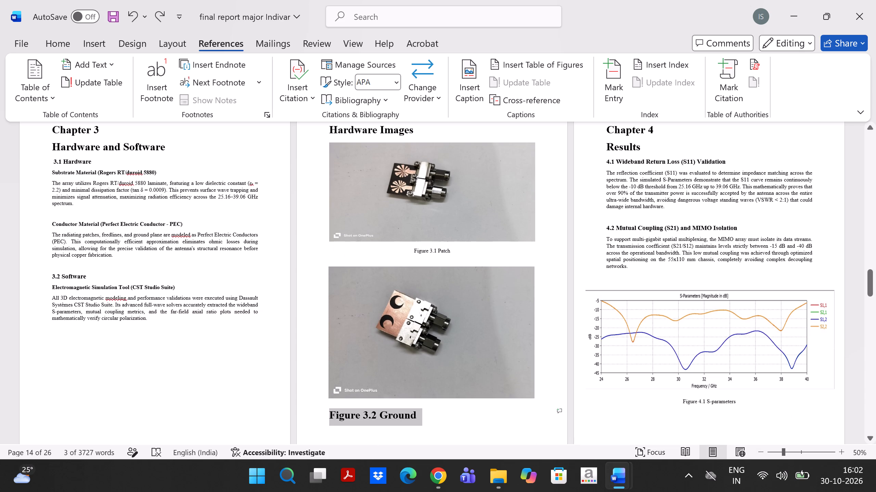
Centre the "Figure 3.2 Ground" caption on the Hardware Images page and set its font size to 12.
{"action": "left_click", "coordinate": [62, 40]}
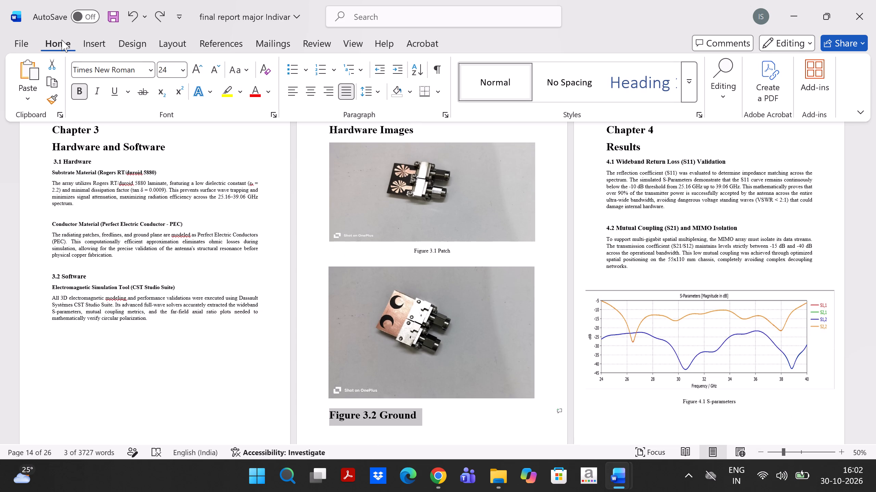
{"action": "left_click", "coordinate": [308, 94]}
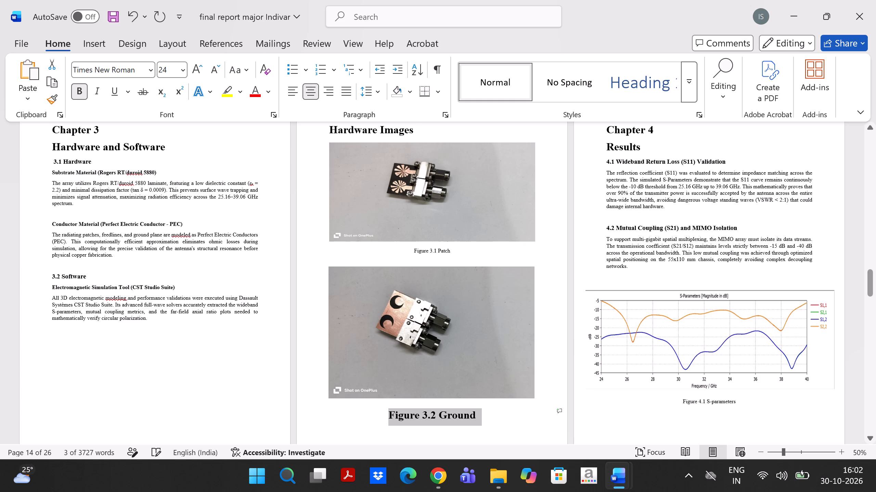
{"action": "left_click", "coordinate": [496, 424]}
{"action": "scroll", "coordinate": [496, 424], "scroll_direction": "down", "scroll_amount": 1}
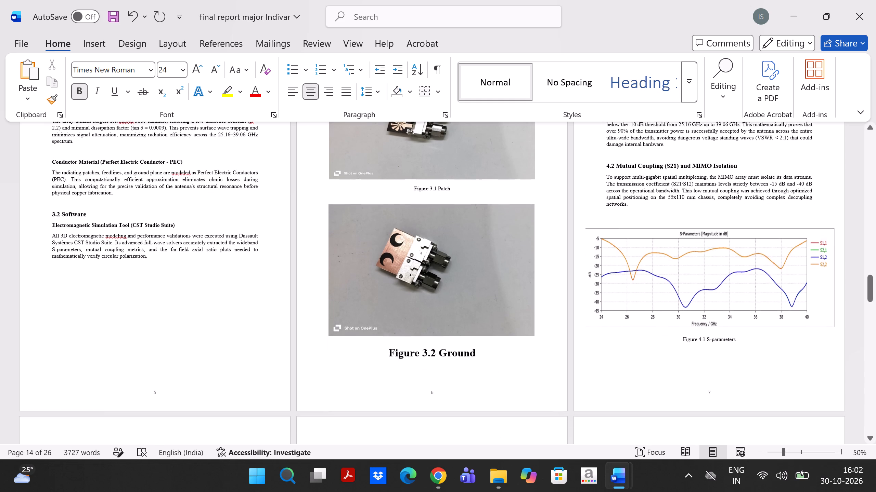
{"action": "left_click", "coordinate": [478, 346]}
{"action": "left_click_drag", "start_coordinate": [478, 350], "coordinate": [403, 343]}
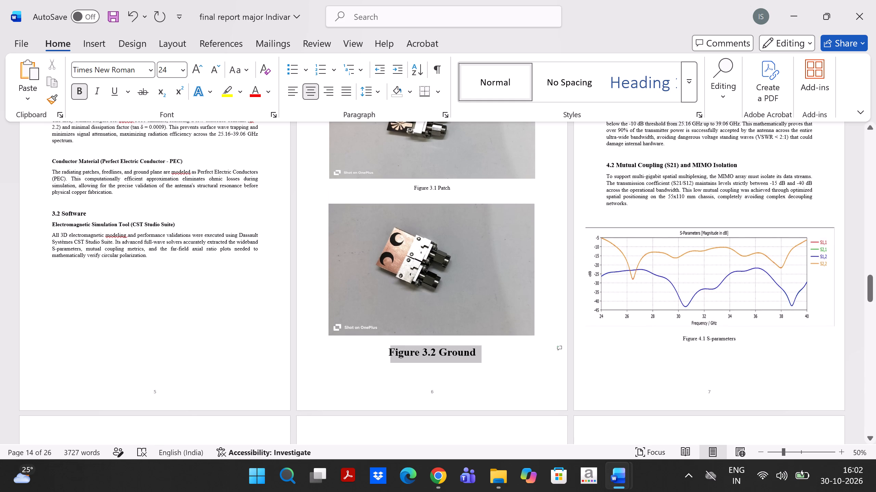
{"action": "left_click_drag", "start_coordinate": [403, 343], "coordinate": [397, 342]}
{"action": "left_click", "coordinate": [489, 302]}
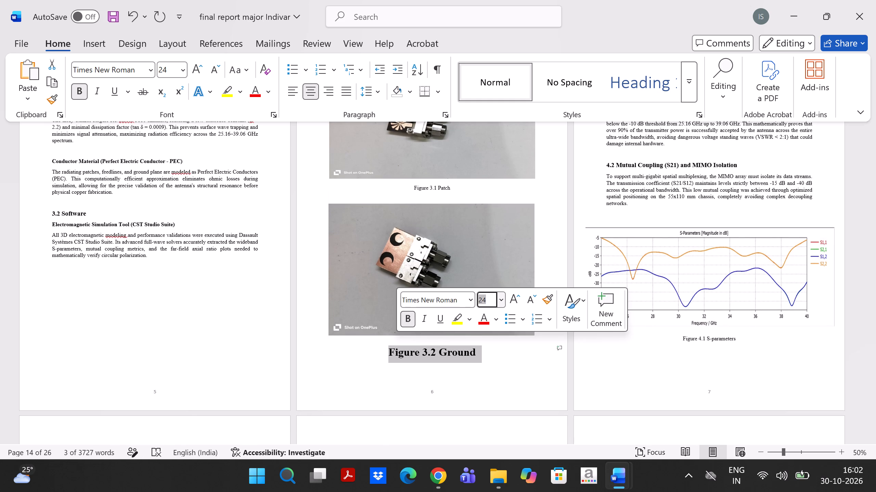
{"action": "type", "text": "12"}
{"action": "left_click", "coordinate": [512, 374]}
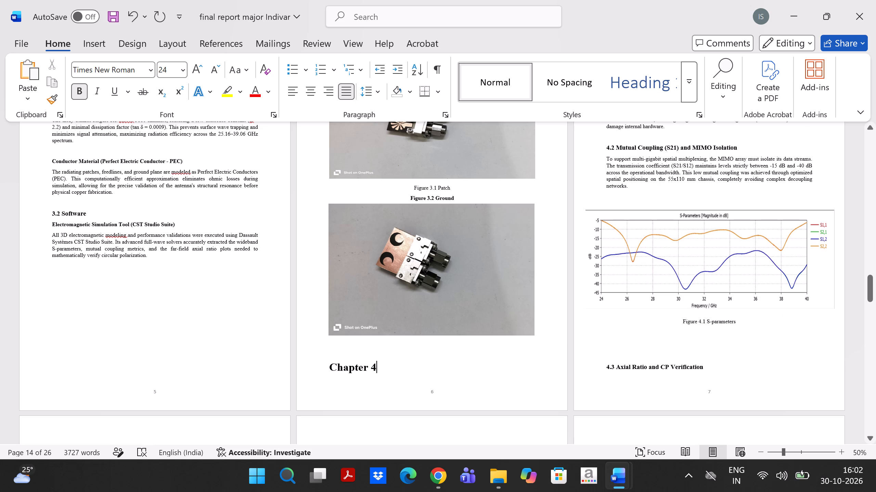
Move the second hardware photo up slightly so the "Figure 3.2 Ground" caption sits directly below it.
{"action": "left_click_drag", "start_coordinate": [456, 236], "coordinate": [456, 230]}
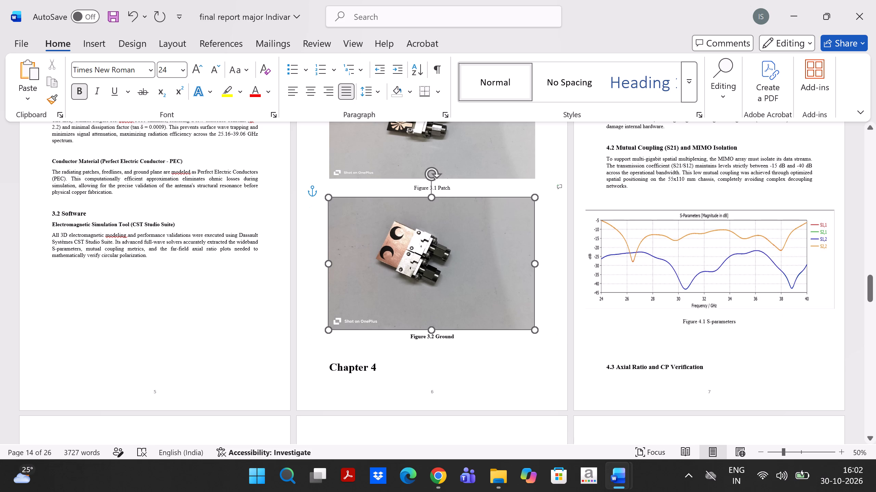
{"action": "left_click_drag", "start_coordinate": [456, 230], "coordinate": [456, 231]}
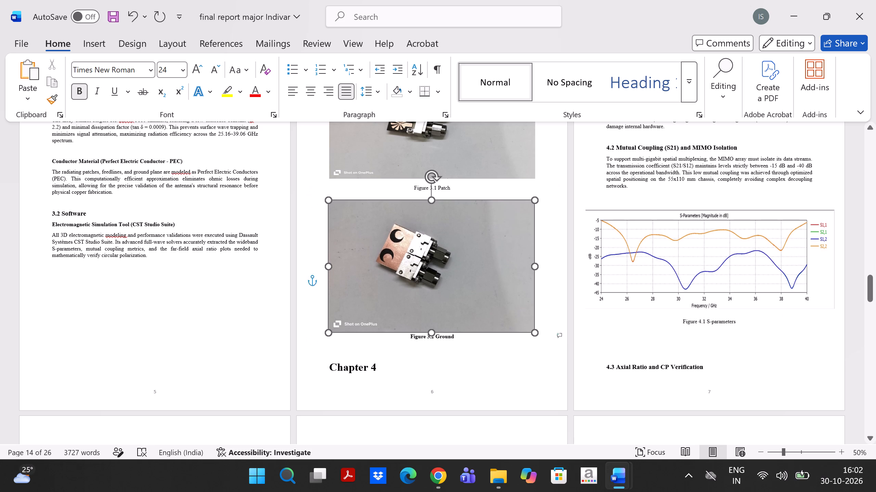
{"action": "left_click_drag", "start_coordinate": [456, 231], "coordinate": [456, 229]}
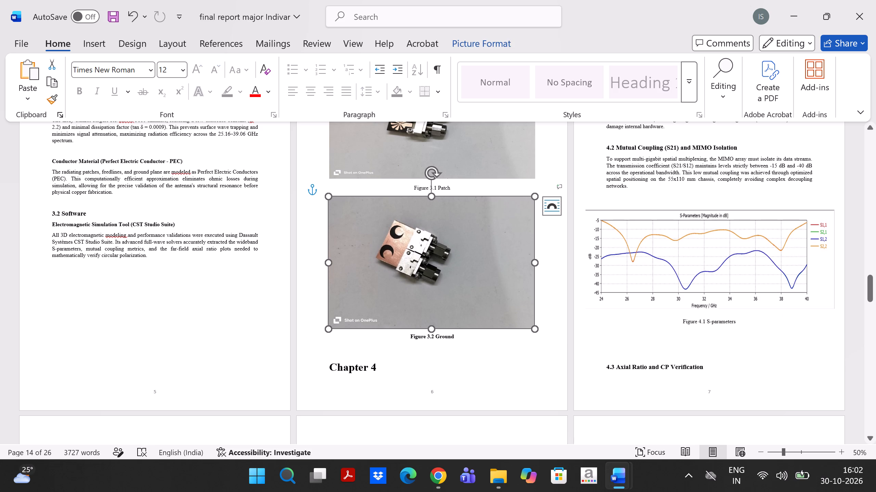
{"action": "left_click", "coordinate": [465, 371]}
Insert a blank line before the "Chapter 4" heading to push it off the Hardware Images page onto the next page.
{"action": "scroll", "coordinate": [465, 371], "scroll_direction": "up", "scroll_amount": 1}
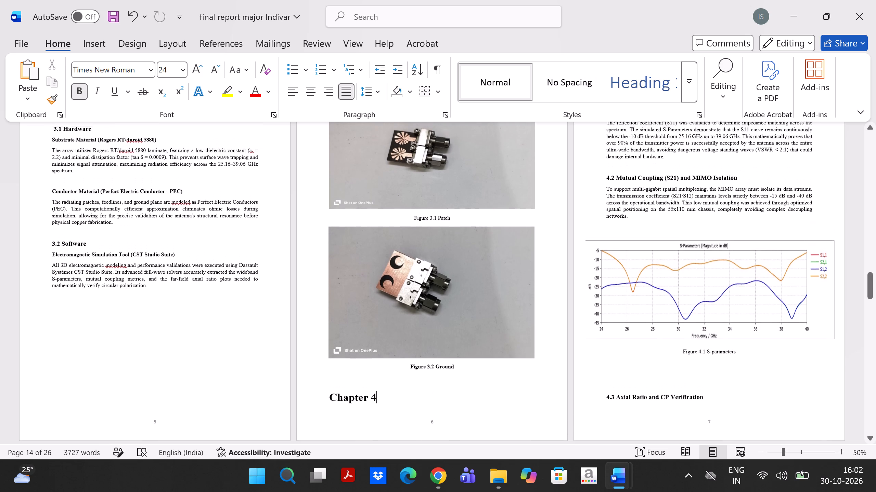
{"action": "scroll", "coordinate": [465, 371], "scroll_direction": "up", "scroll_amount": 1}
{"action": "left_click", "coordinate": [326, 396]}
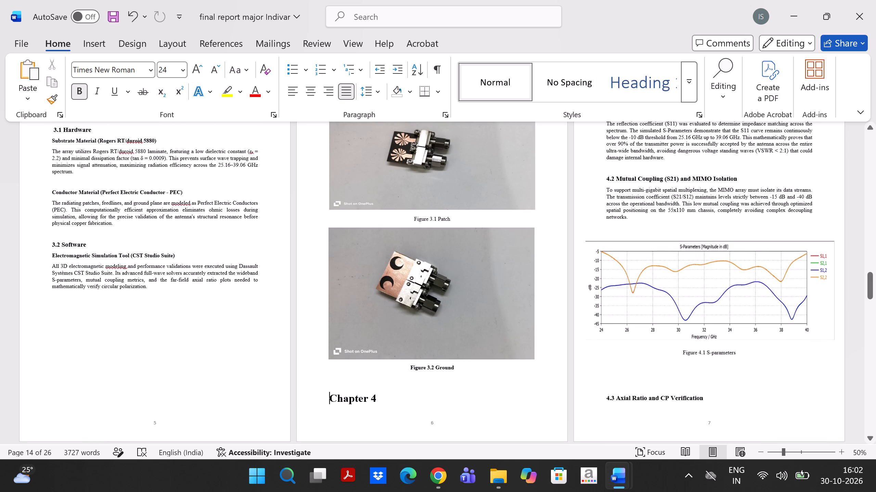
{"action": "key", "text": "Return"}
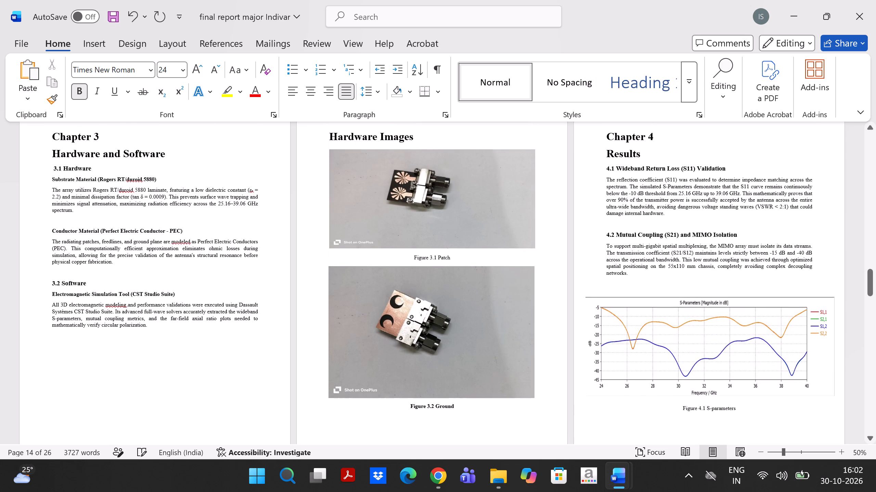
Remove the bold formatting from the "Figure 3.2 Ground" caption.
{"action": "left_click_drag", "start_coordinate": [461, 414], "coordinate": [417, 407]}
{"action": "left_click", "coordinate": [429, 388]}
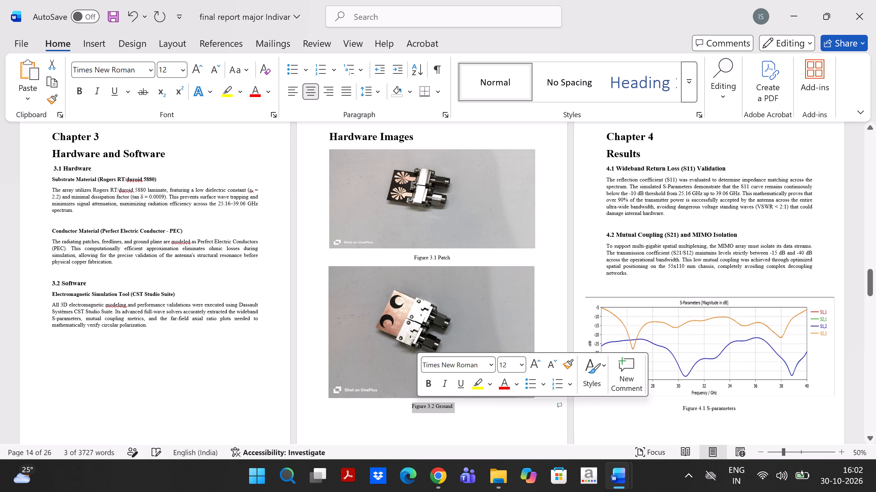
{"action": "left_click", "coordinate": [471, 433]}
Add a "Figure 3.2" entry on a new line below "Figure 2.1 Flowchart" in the List of Figures.
{"action": "scroll", "coordinate": [471, 433], "scroll_direction": "up", "scroll_amount": 1}
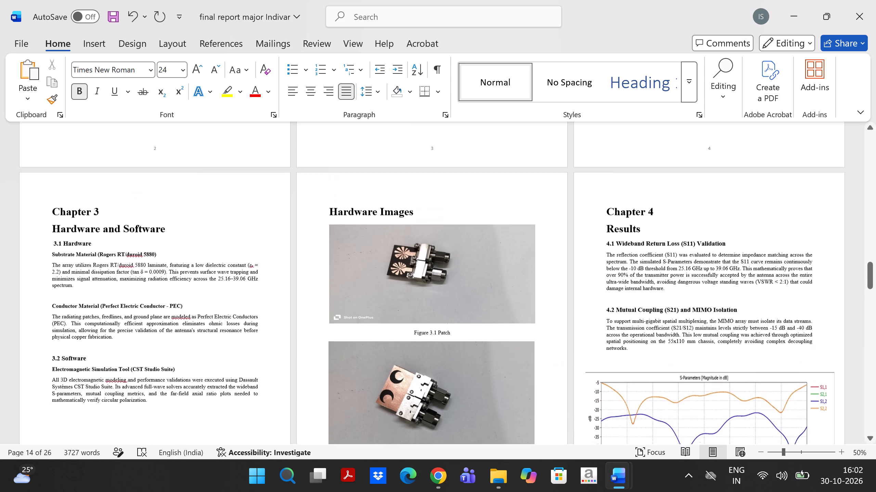
{"action": "scroll", "coordinate": [471, 433], "scroll_direction": "up", "scroll_amount": 8}
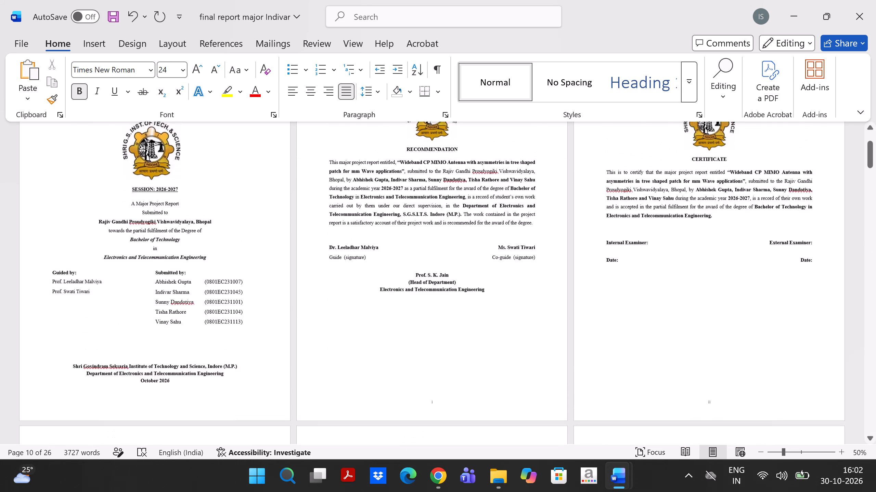
{"action": "scroll", "coordinate": [471, 433], "scroll_direction": "down", "scroll_amount": 4}
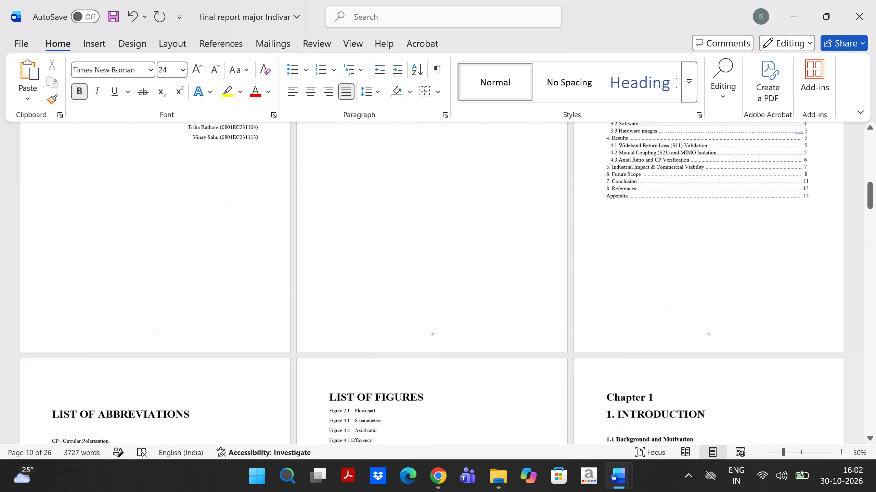
{"action": "scroll", "coordinate": [471, 433], "scroll_direction": "down", "scroll_amount": 1}
{"action": "left_click", "coordinate": [377, 376]}
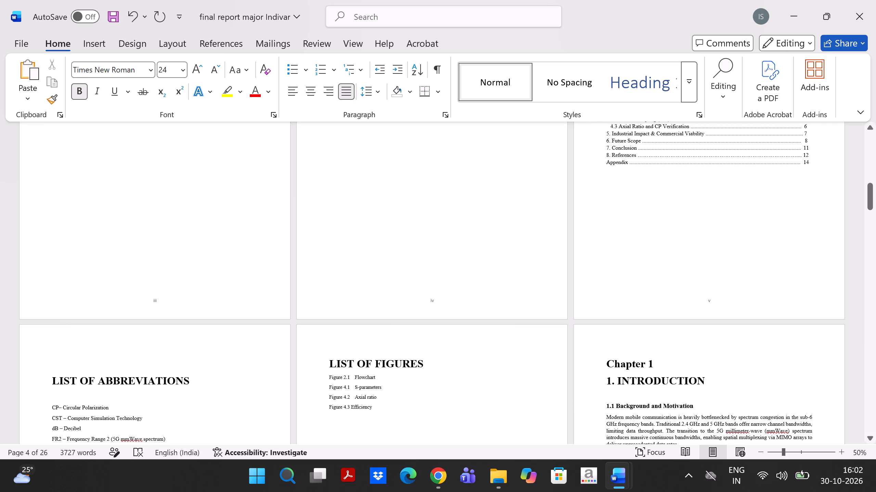
{"action": "key", "text": "Return"}
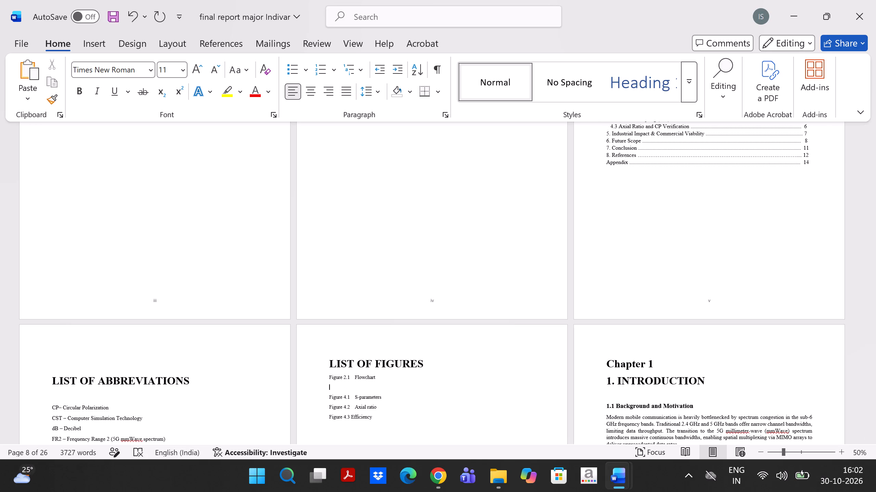
{"action": "type", "text": "Figure"}
{"action": "key", "text": "space"}
{"action": "type", "text": "3"}
{"action": "type", "text": ".2"}
{"action": "key", "text": "space"}
{"action": "key", "text": "space"}
{"action": "key", "text": "space"}
Even out the spacing between number and title in the Figure 4.1, 4.2 and 4.3 entries of the List of Figures.
{"action": "left_click", "coordinate": [351, 420]}
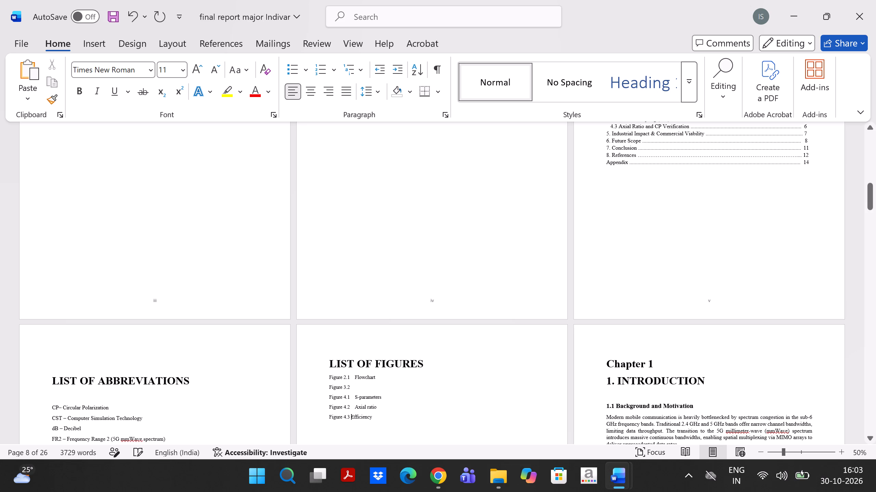
{"action": "key", "text": "space"}
{"action": "key", "text": "space"}
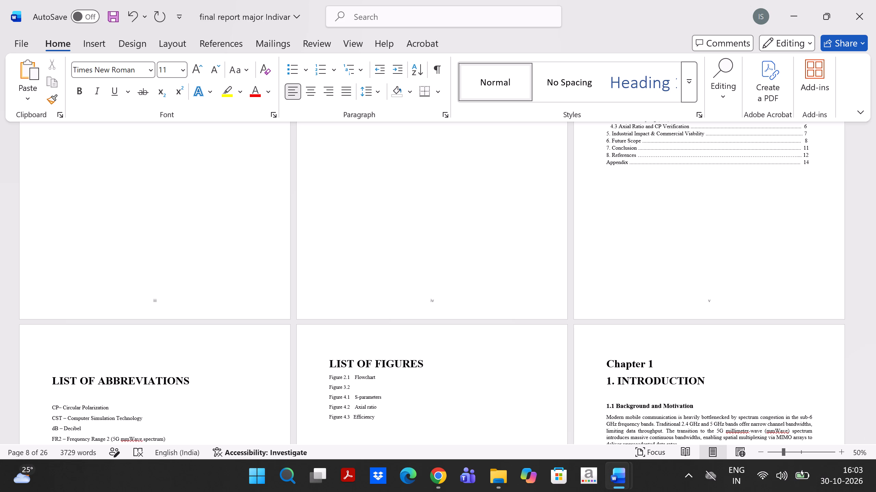
{"action": "key", "text": "Up"}
{"action": "key", "text": "BackSpace"}
{"action": "key", "text": "Up"}
{"action": "key", "text": "BackSpace"}
Enter "Patch" as the title of the Figure 3.2 entry in the List of Figures.
{"action": "key", "text": "Up"}
{"action": "type", "text": "Patch"}
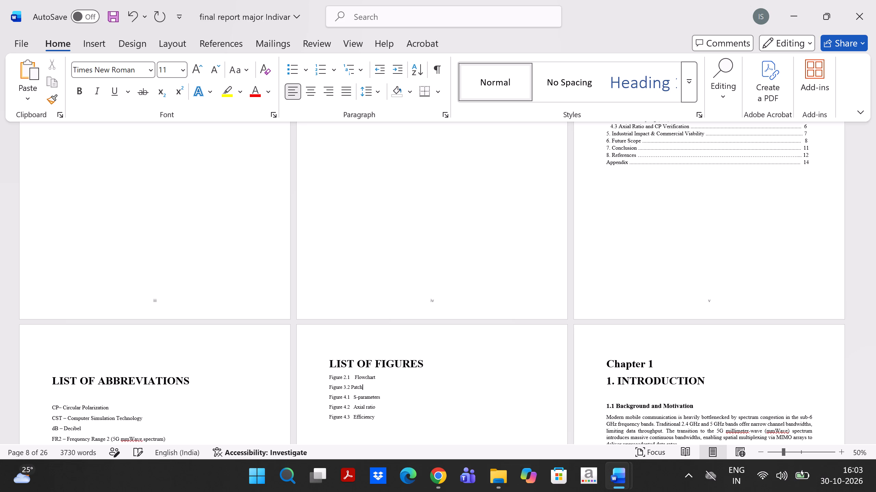
Align the "Flowchart" and "Patch" titles by adjusting the spaces after Figure 2.1 and Figure 3.2.
{"action": "key", "text": "Left"}
{"action": "key", "text": "Left"}
{"action": "key", "text": "Left"}
{"action": "key", "text": "Left"}
{"action": "key", "text": "Left"}
{"action": "key", "text": "Up"}
{"action": "key", "text": "Right"}
{"action": "key", "text": "Right"}
{"action": "key", "text": "BackSpace"}
{"action": "key", "text": "BackSpace"}
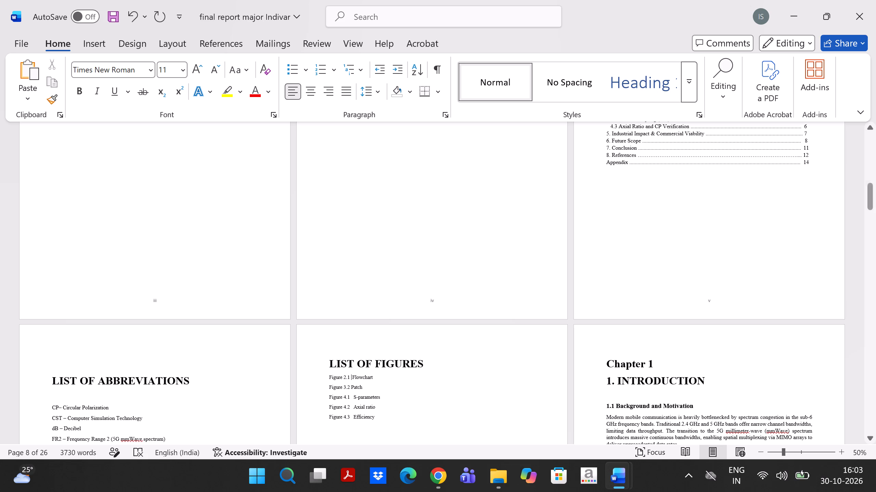
{"action": "left_click", "coordinate": [351, 389]}
{"action": "key", "text": "space"}
{"action": "key", "text": "space"}
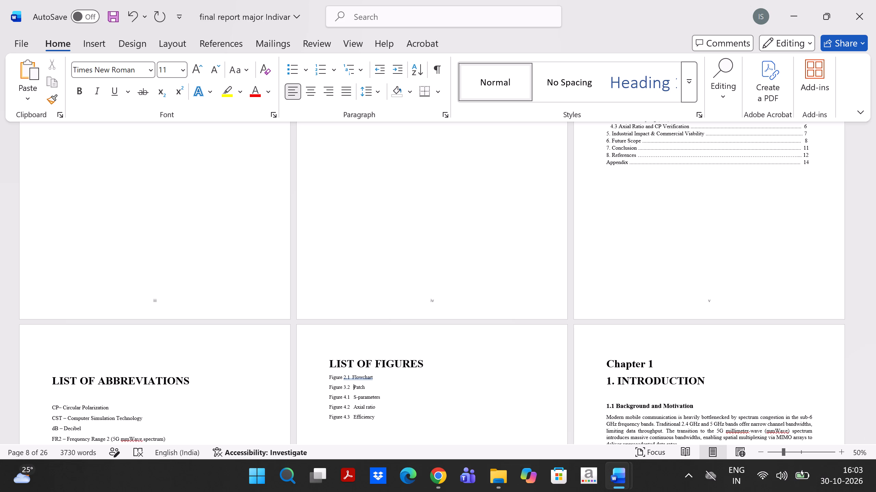
{"action": "key", "text": "Up"}
{"action": "key", "text": "Left"}
{"action": "key", "text": "space"}
Add one space before the titles "Axial ratio" and "Efficiency" in the List of Figures.
{"action": "scroll", "coordinate": [351, 389], "scroll_direction": "down", "scroll_amount": 2}
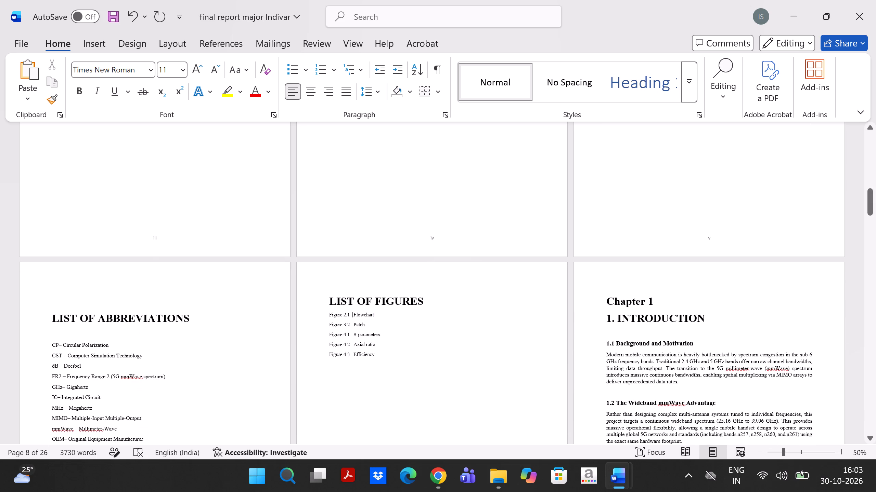
{"action": "left_click", "coordinate": [353, 348]}
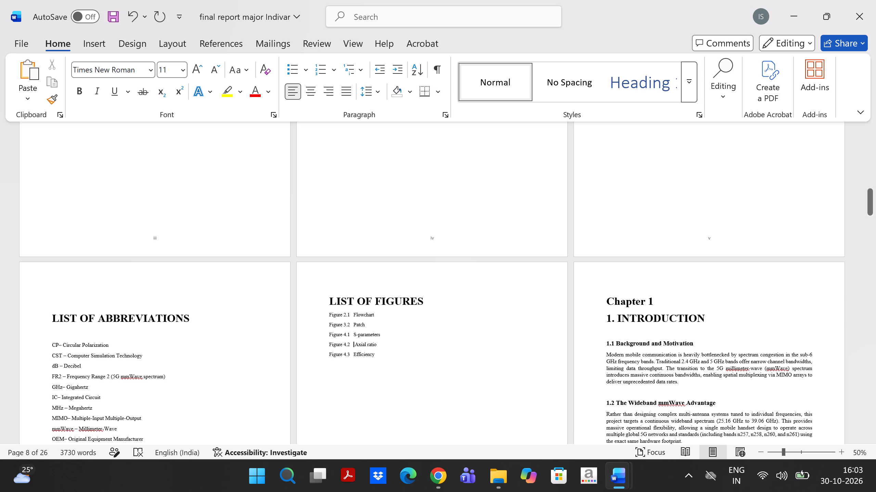
{"action": "key", "text": "space"}
{"action": "left_click", "coordinate": [353, 354]}
{"action": "key", "text": "space"}
Duplicate the "Figure 3.2 Patch" entry onto the line below it and change the copy's title to "Ground".
{"action": "left_click_drag", "start_coordinate": [366, 322], "coordinate": [324, 323]}
{"action": "key", "text": "ctrl+c"}
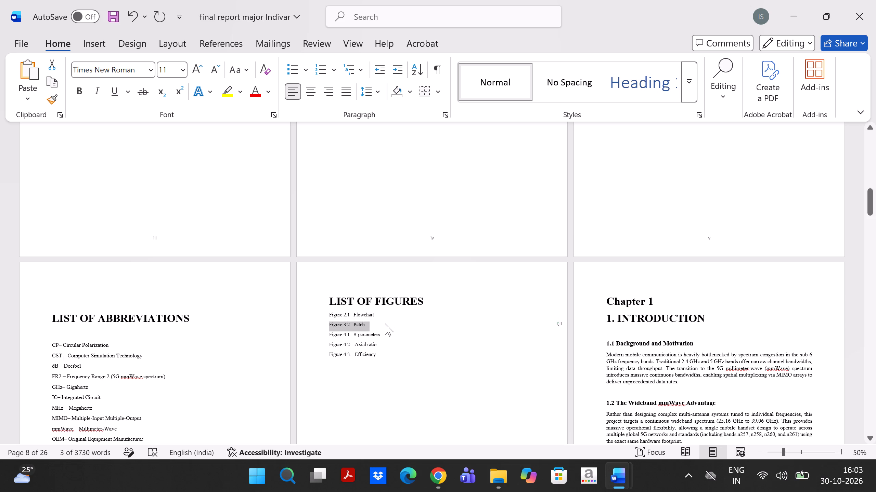
{"action": "left_click", "coordinate": [370, 325]}
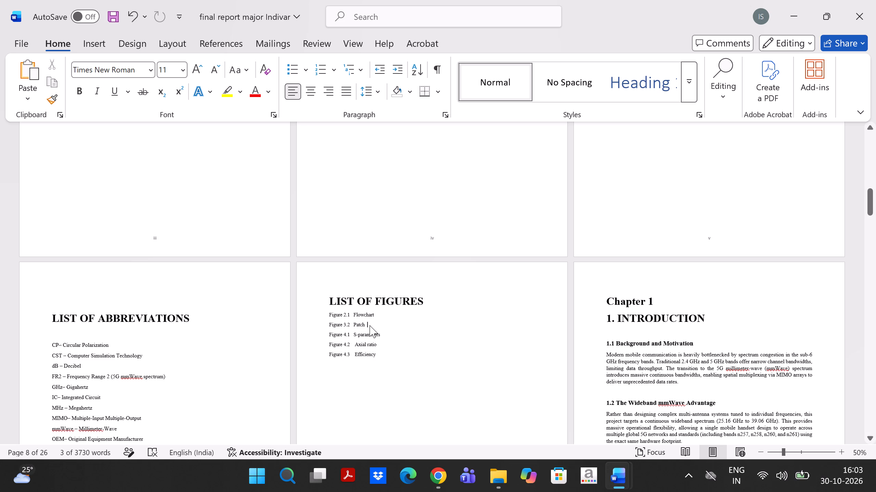
{"action": "key", "text": "Return"}
{"action": "key", "text": "ctrl+v"}
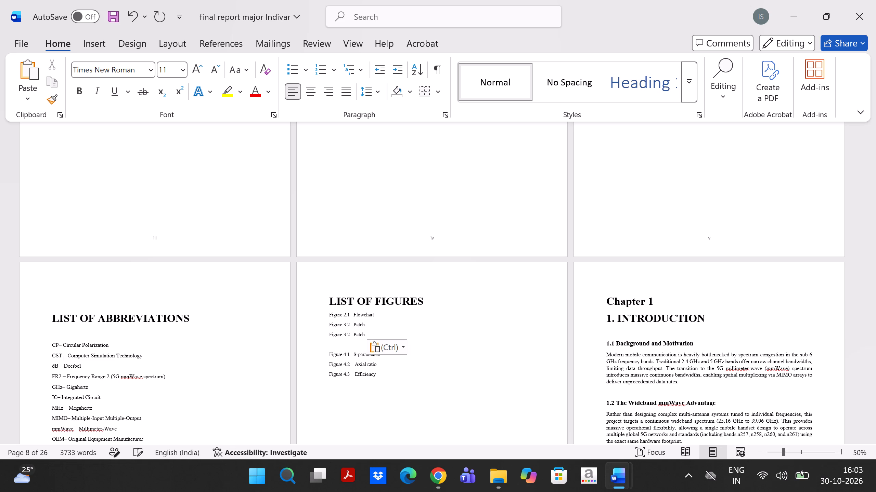
{"action": "key", "text": "BackSpace"}
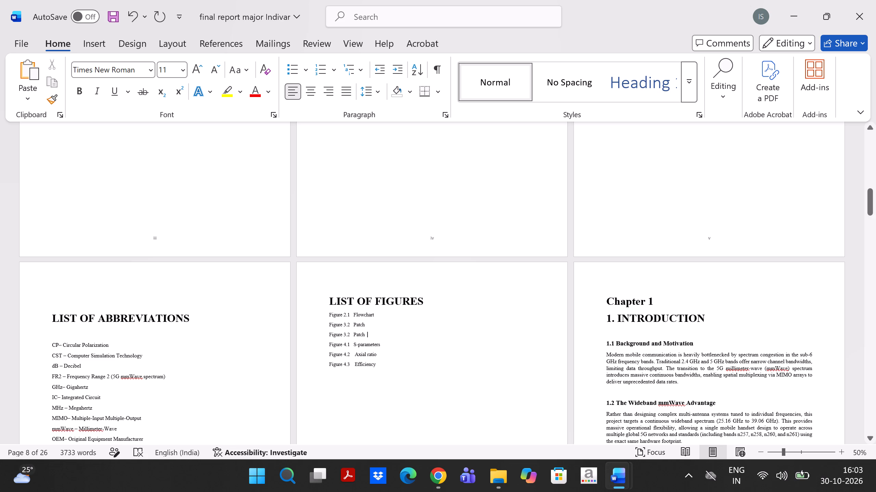
{"action": "key", "text": "BackSpace"}
{"action": "key", "text": "BackSpace"}
{"action": "key", "text": "BackSpace"}
{"action": "key", "text": "BackSpace"}
{"action": "key", "text": "BackSpace"}
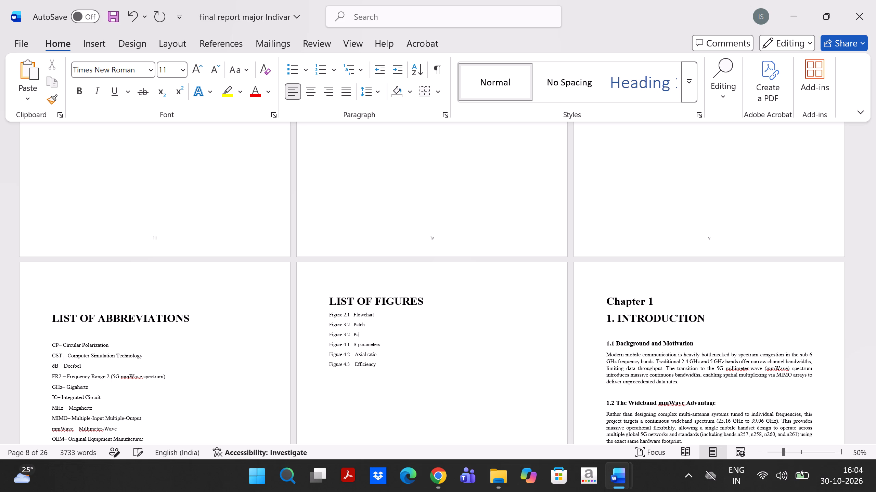
{"action": "key", "text": "BackSpace"}
{"action": "key", "text": "BackSpace"}
{"action": "type", "text": "Ground"}
Renumber the "Patch" entry in the List of Figures as Figure 3.1.
{"action": "key", "text": "Up"}
{"action": "key", "text": "Left"}
{"action": "key", "text": "Left"}
{"action": "key", "text": "Left"}
{"action": "key", "text": "Left"}
{"action": "key", "text": "Left"}
{"action": "key", "text": "Left"}
{"action": "key", "text": "Left"}
{"action": "key", "text": "Left"}
{"action": "key", "text": "Left"}
{"action": "key", "text": "Left"}
{"action": "key", "text": "BackSpace"}
{"action": "key", "text": "1"}
Save the report.
{"action": "key", "text": "ctrl+s"}
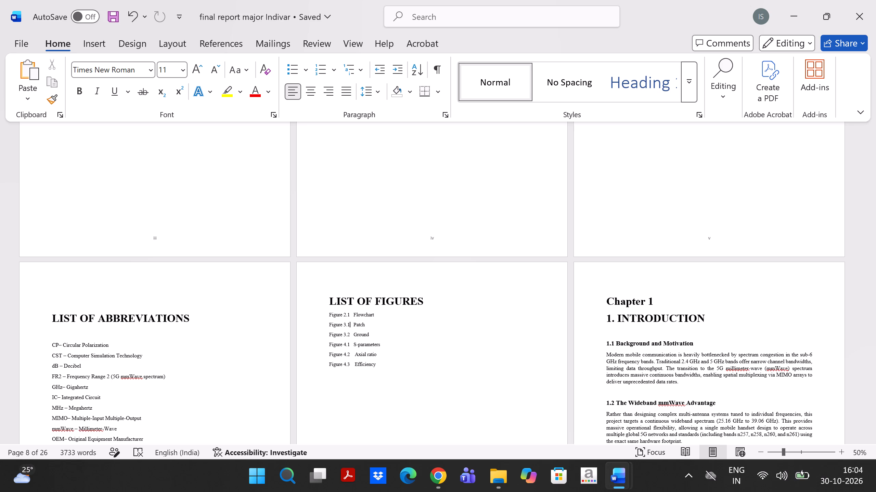
In the Contents, set the page number of 3.3 Hardware images to 6 after checking the Chapter 3 pages.
{"action": "scroll", "coordinate": [359, 338], "scroll_direction": "down", "scroll_amount": 6}
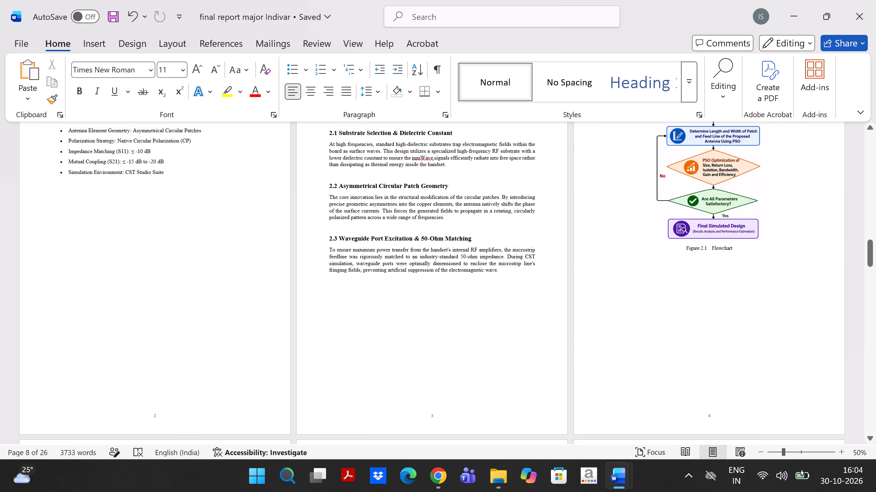
{"action": "scroll", "coordinate": [359, 338], "scroll_direction": "down", "scroll_amount": 4}
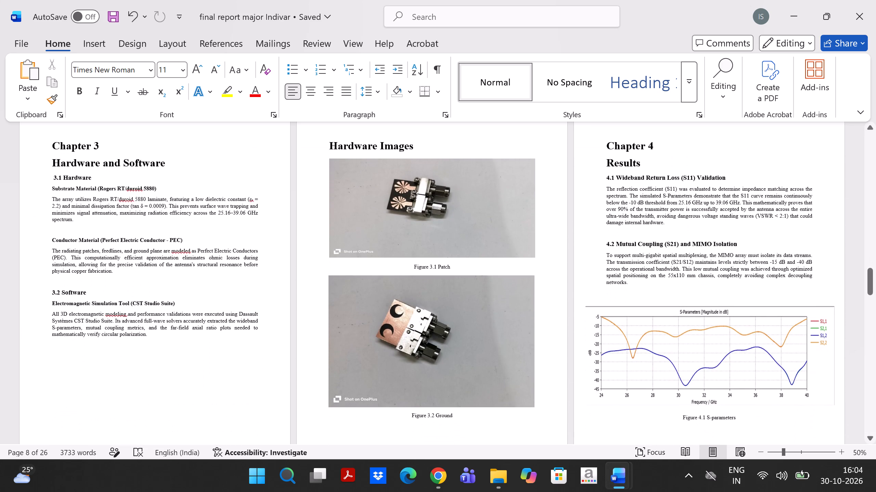
{"action": "scroll", "coordinate": [359, 338], "scroll_direction": "up", "scroll_amount": 1}
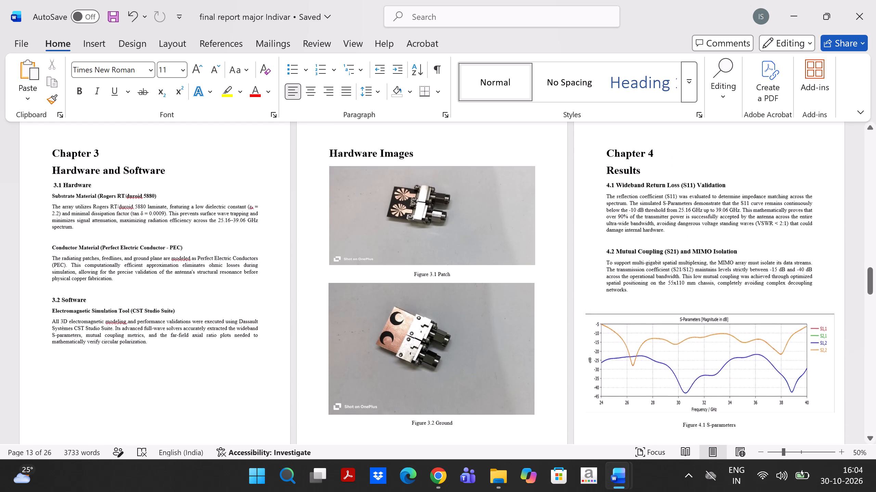
{"action": "scroll", "coordinate": [359, 338], "scroll_direction": "up", "scroll_amount": 4}
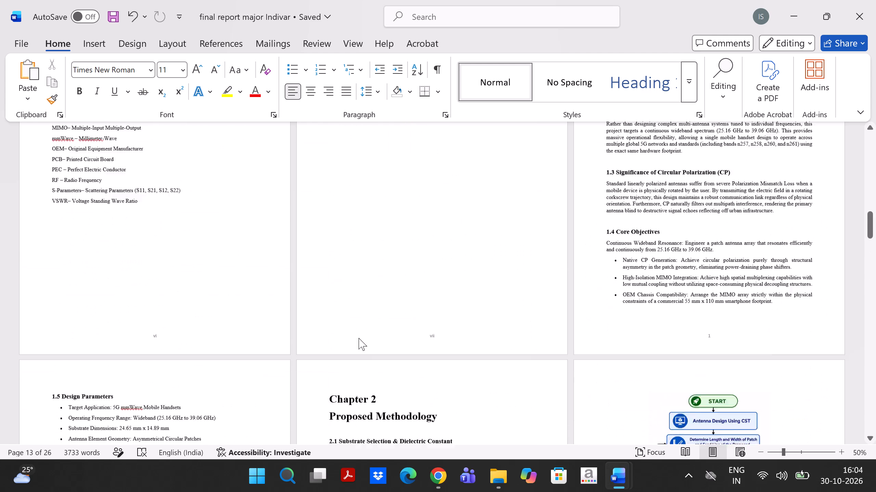
{"action": "scroll", "coordinate": [359, 338], "scroll_direction": "up", "scroll_amount": 4}
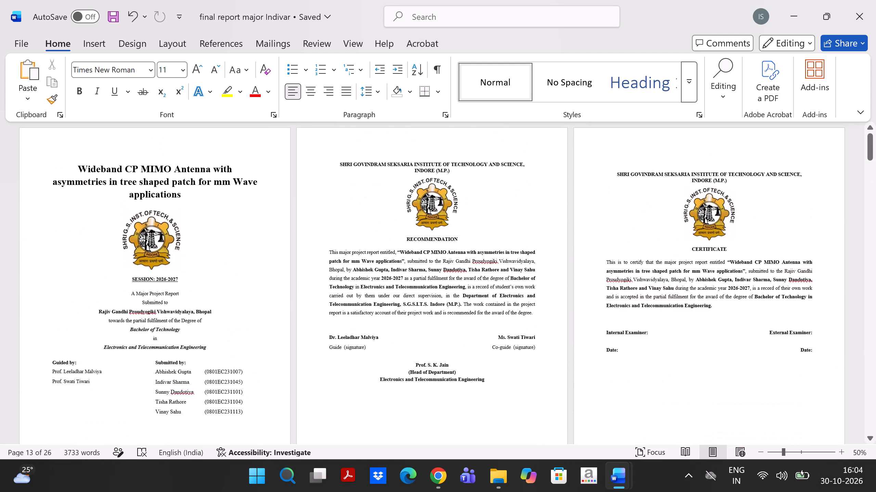
{"action": "scroll", "coordinate": [359, 338], "scroll_direction": "down", "scroll_amount": 4}
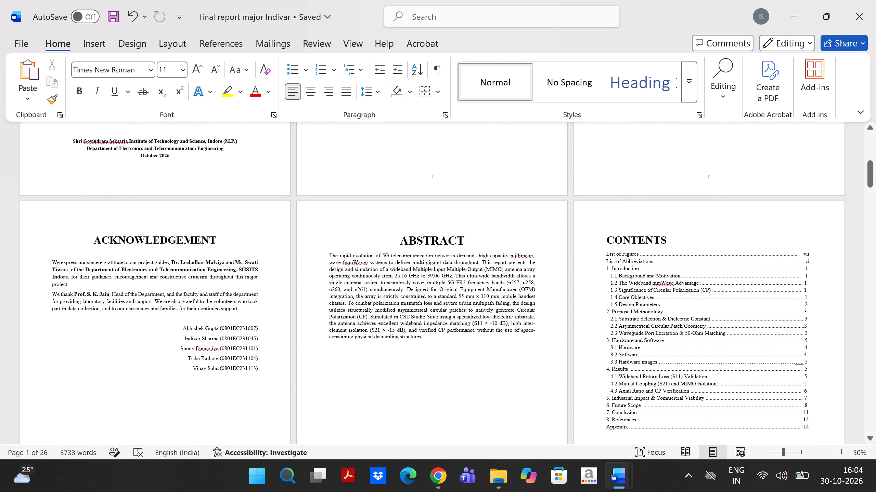
{"action": "left_click", "coordinate": [806, 360]}
{"action": "key", "text": "BackSpace"}
{"action": "key", "text": "6"}
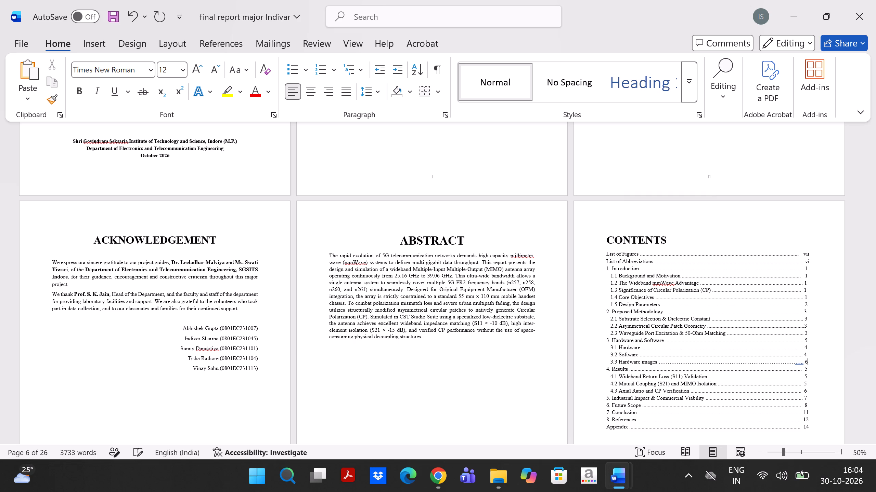
Check which pages the Chapter 3 sections and the start of Chapter 4 fall on, for comparison with the Contents.
{"action": "scroll", "coordinate": [806, 360], "scroll_direction": "down", "scroll_amount": 1}
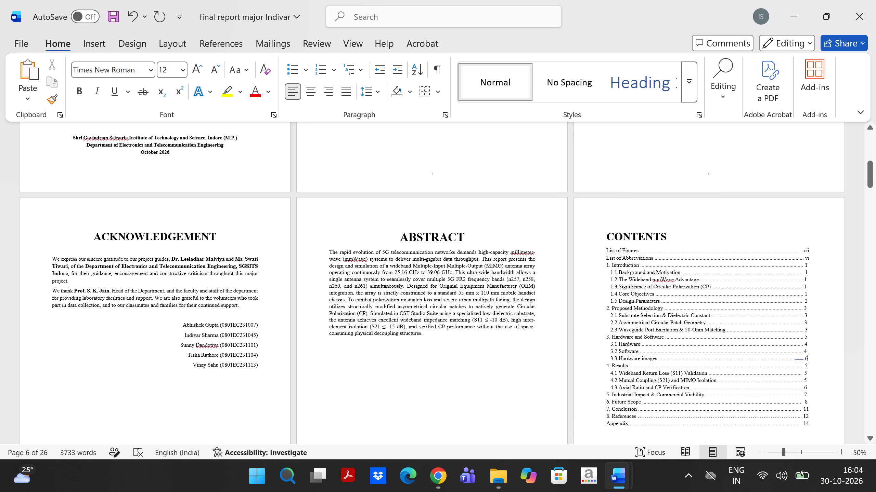
{"action": "scroll", "coordinate": [806, 360], "scroll_direction": "down", "scroll_amount": 1}
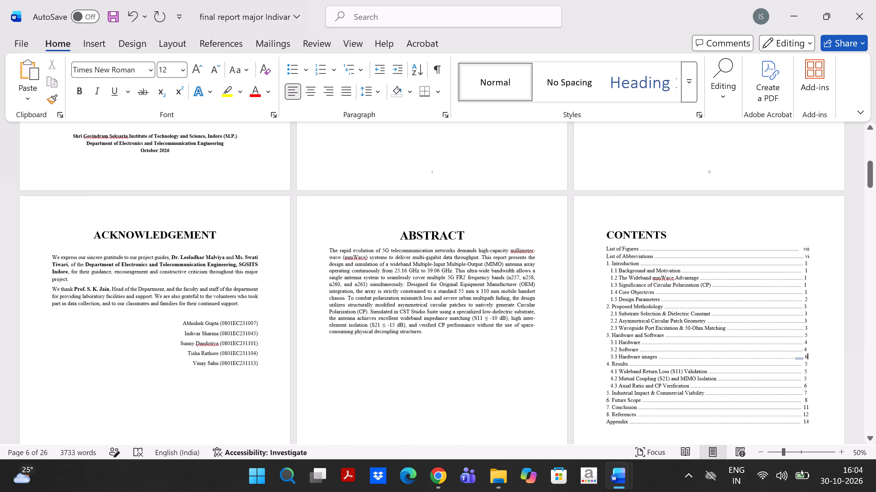
{"action": "scroll", "coordinate": [806, 360], "scroll_direction": "down", "scroll_amount": 2}
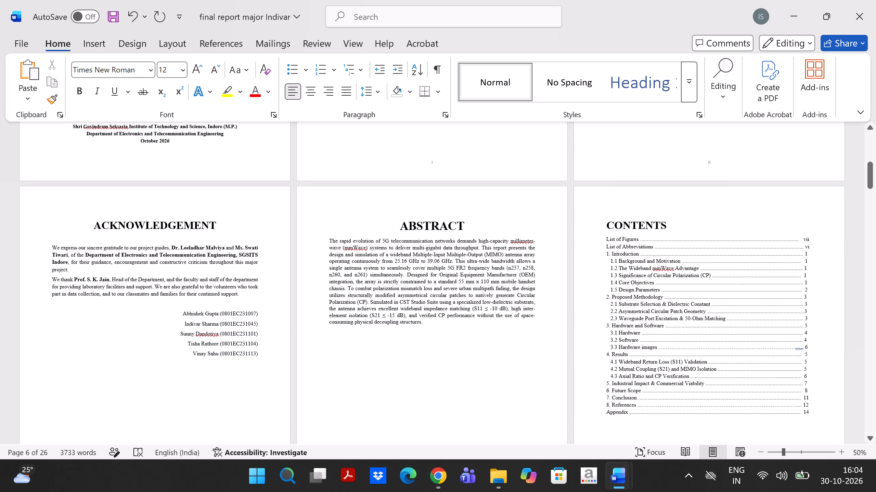
{"action": "scroll", "coordinate": [806, 360], "scroll_direction": "down", "scroll_amount": 3}
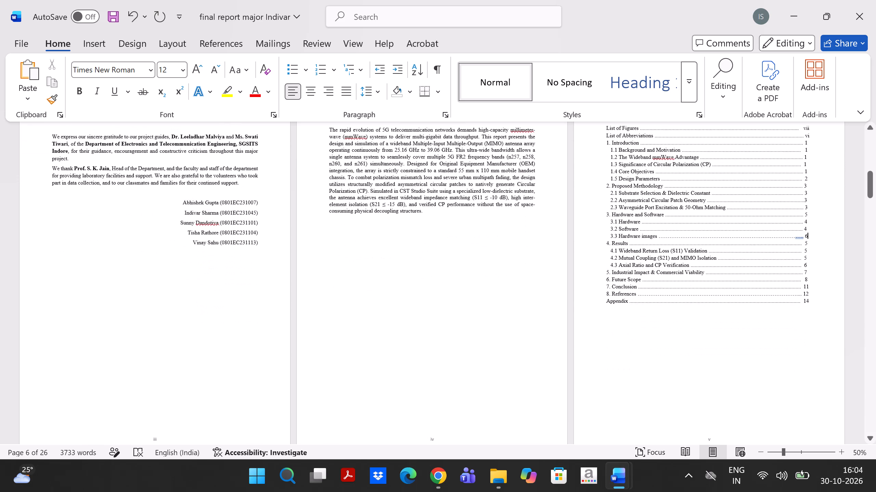
{"action": "scroll", "coordinate": [806, 360], "scroll_direction": "down", "scroll_amount": 6}
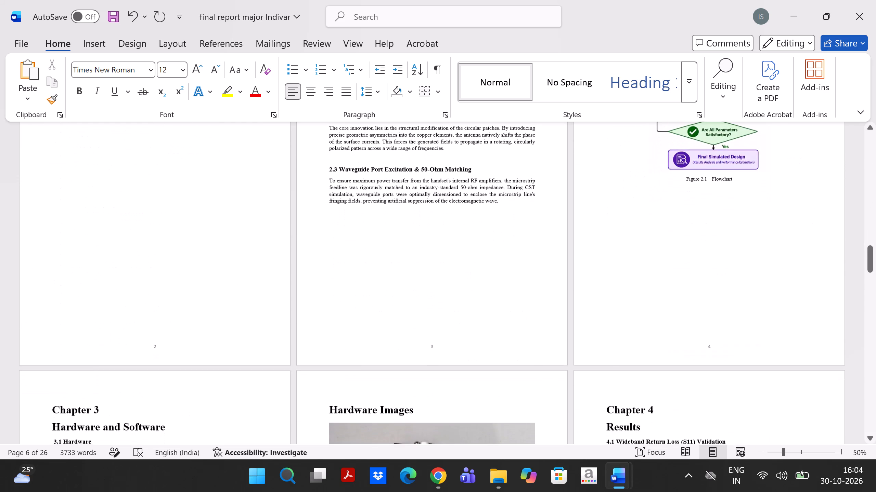
{"action": "scroll", "coordinate": [806, 360], "scroll_direction": "down", "scroll_amount": 2}
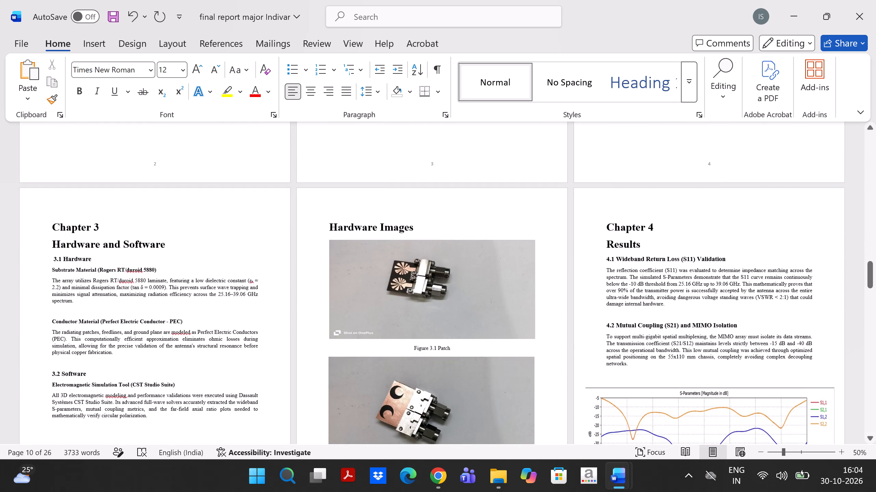
{"action": "scroll", "coordinate": [806, 360], "scroll_direction": "down", "scroll_amount": 1}
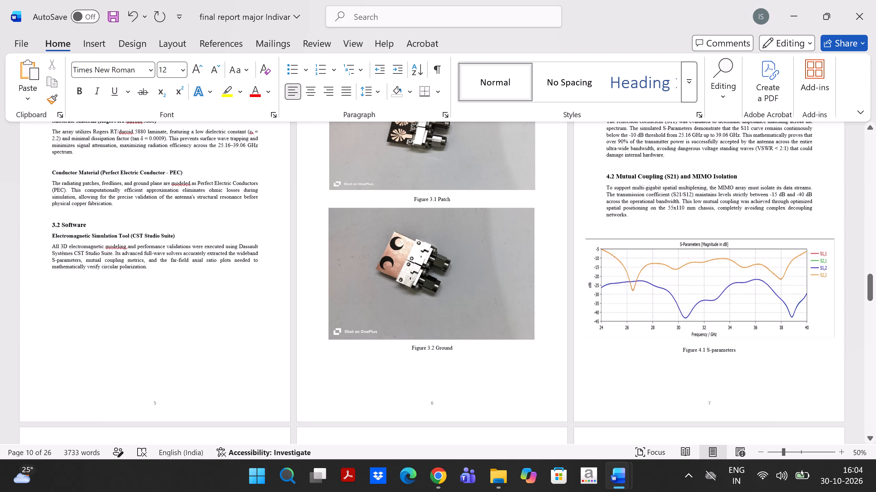
{"action": "scroll", "coordinate": [806, 360], "scroll_direction": "up", "scroll_amount": 8}
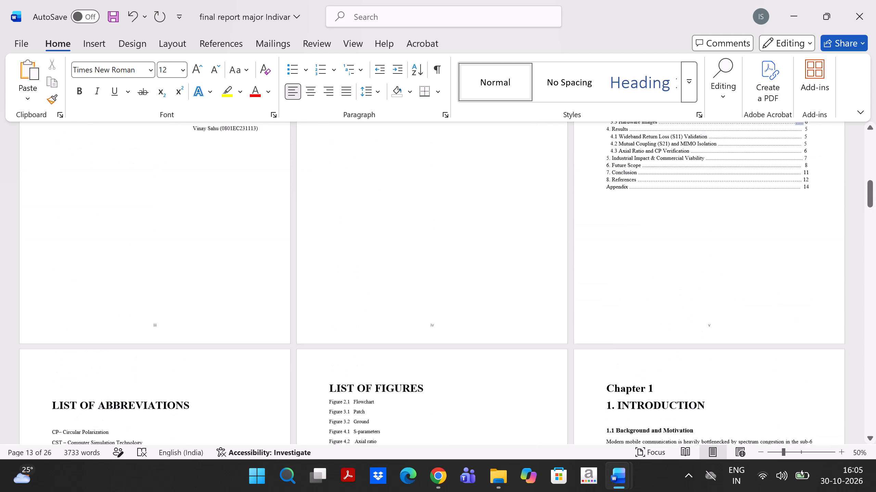
{"action": "scroll", "coordinate": [806, 360], "scroll_direction": "up", "scroll_amount": 3}
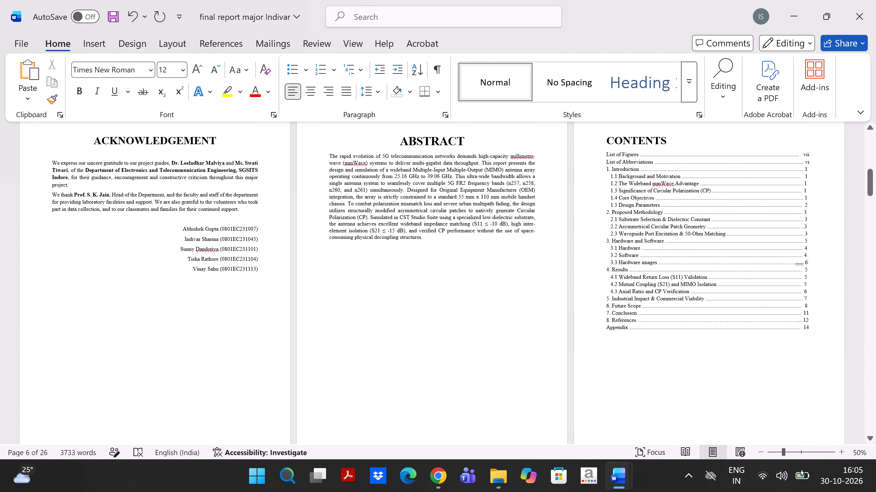
In the Contents, set the page numbers of 3.1 Hardware and 3.2 Software to 5 and of 4. Results to 7.
{"action": "left_click", "coordinate": [808, 248]}
{"action": "key", "text": "BackSpace"}
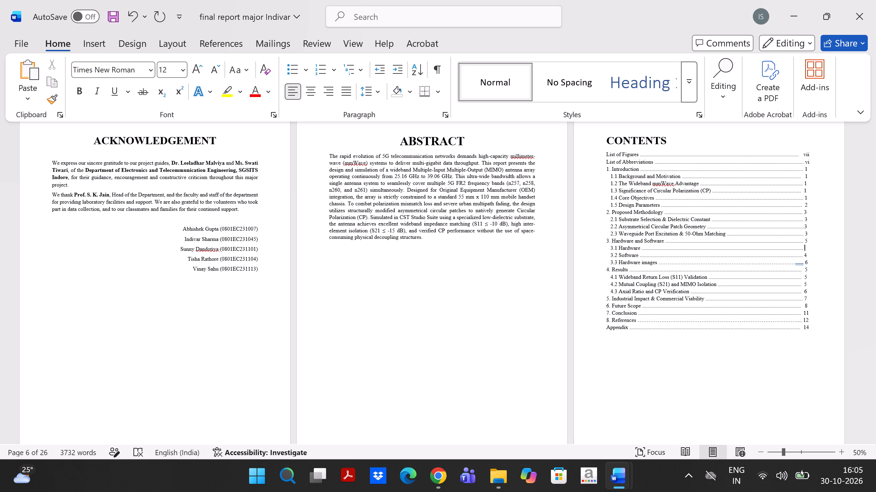
{"action": "key", "text": "5"}
{"action": "key", "text": "Down"}
{"action": "key", "text": "BackSpace"}
{"action": "key", "text": "5"}
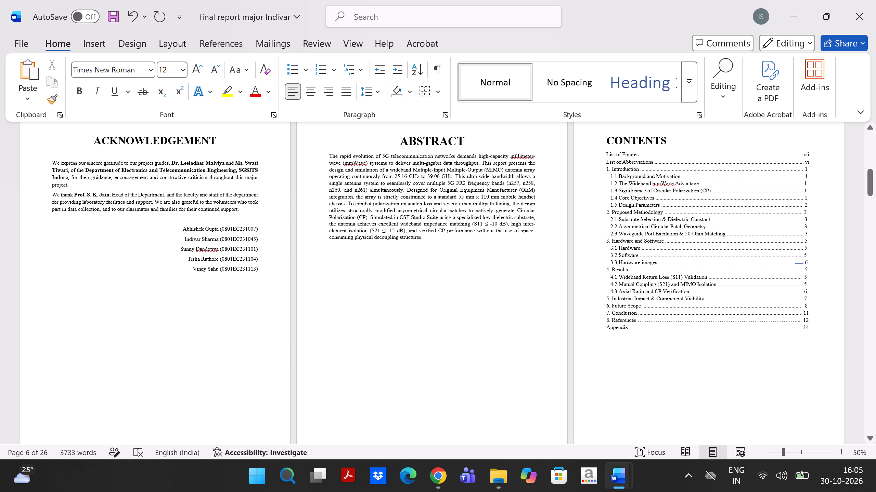
{"action": "left_click", "coordinate": [809, 272]}
{"action": "key", "text": "BackSpace"}
{"action": "key", "text": "7"}
Check which pages the Chapter 4 sections and Chapter 5 fall on, for comparison with the Contents.
{"action": "scroll", "coordinate": [809, 272], "scroll_direction": "down", "scroll_amount": 5}
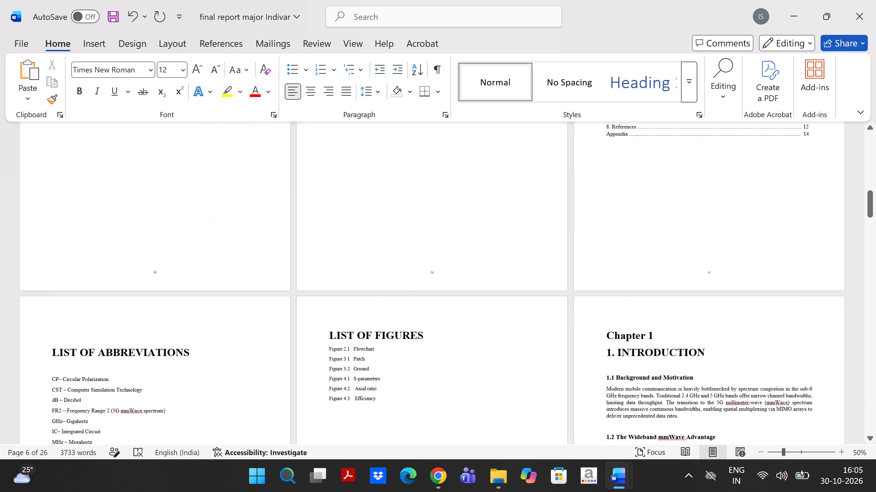
{"action": "scroll", "coordinate": [809, 272], "scroll_direction": "down", "scroll_amount": 6}
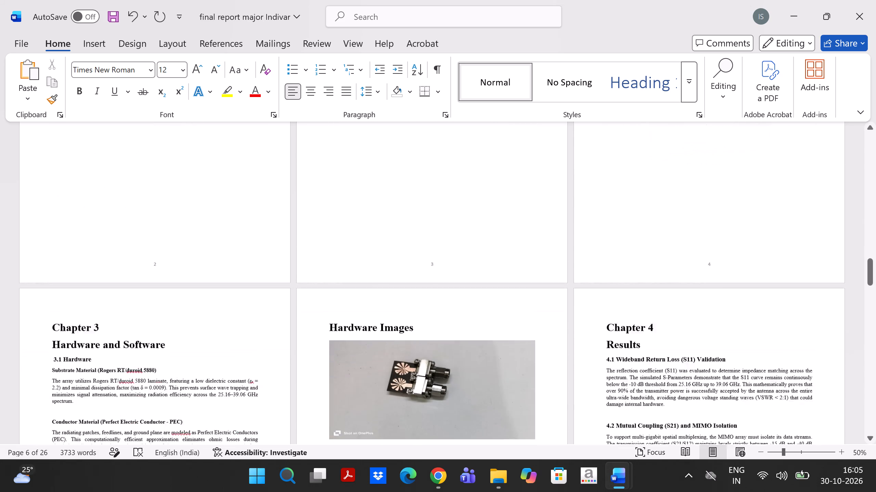
{"action": "scroll", "coordinate": [809, 272], "scroll_direction": "down", "scroll_amount": 4}
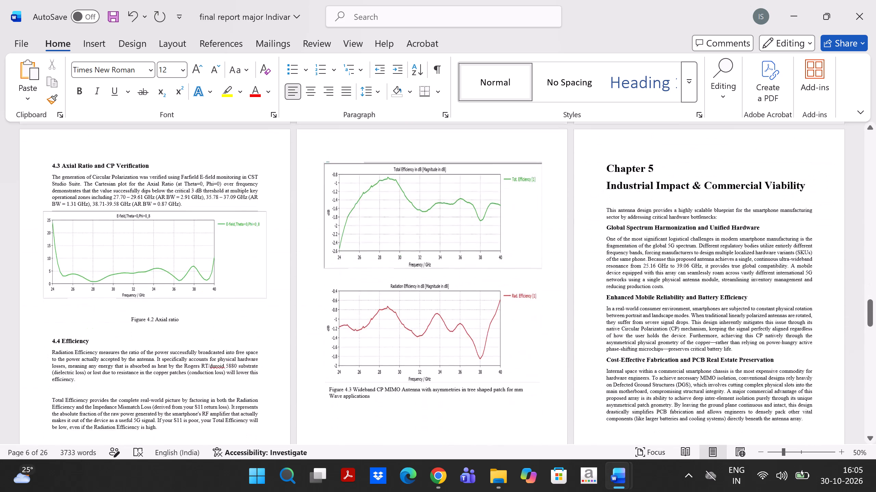
{"action": "scroll", "coordinate": [809, 272], "scroll_direction": "down", "scroll_amount": 2}
{"action": "scroll", "coordinate": [809, 272], "scroll_direction": "up", "scroll_amount": 2}
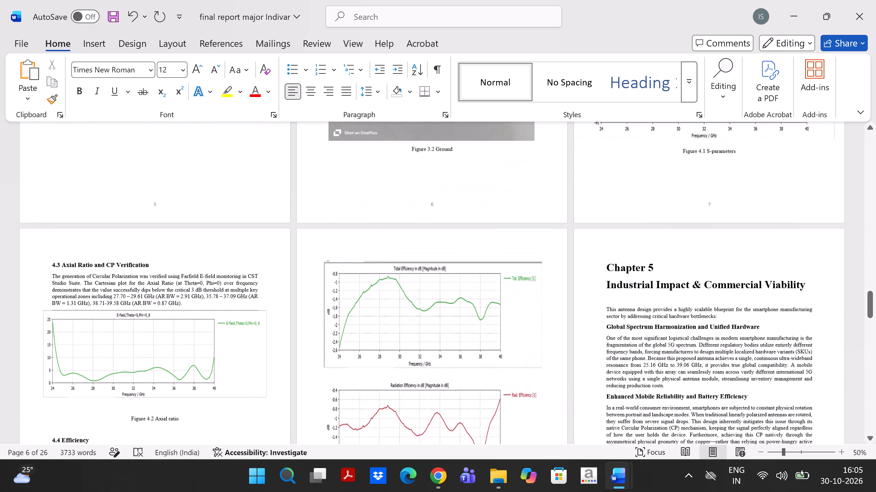
{"action": "scroll", "coordinate": [809, 272], "scroll_direction": "up", "scroll_amount": 3}
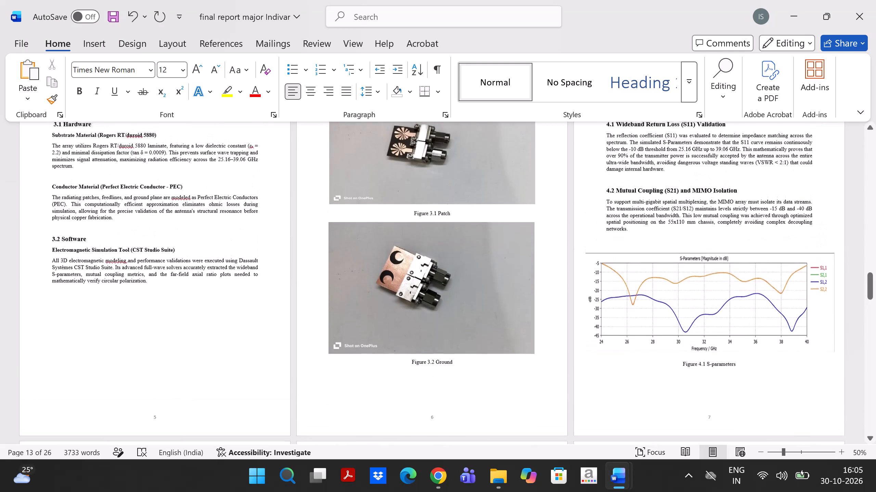
{"action": "scroll", "coordinate": [809, 272], "scroll_direction": "up", "scroll_amount": 1}
{"action": "scroll", "coordinate": [809, 272], "scroll_direction": "down", "scroll_amount": 3}
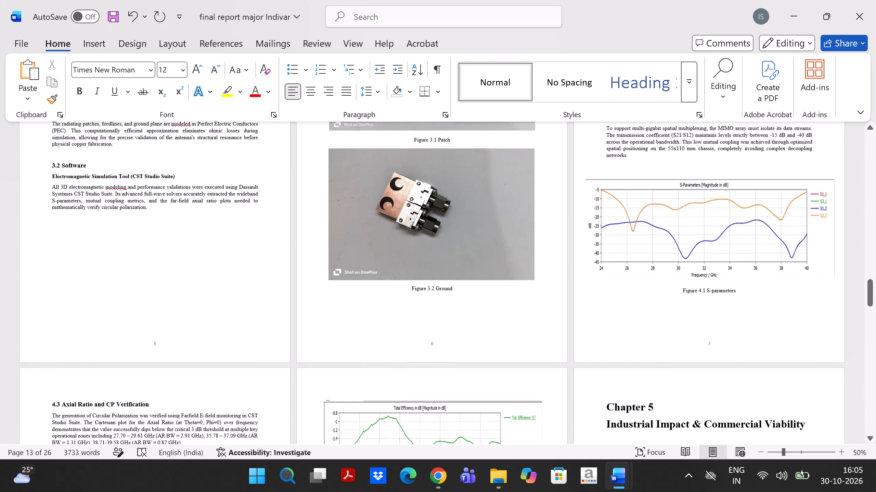
{"action": "scroll", "coordinate": [809, 272], "scroll_direction": "down", "scroll_amount": 3}
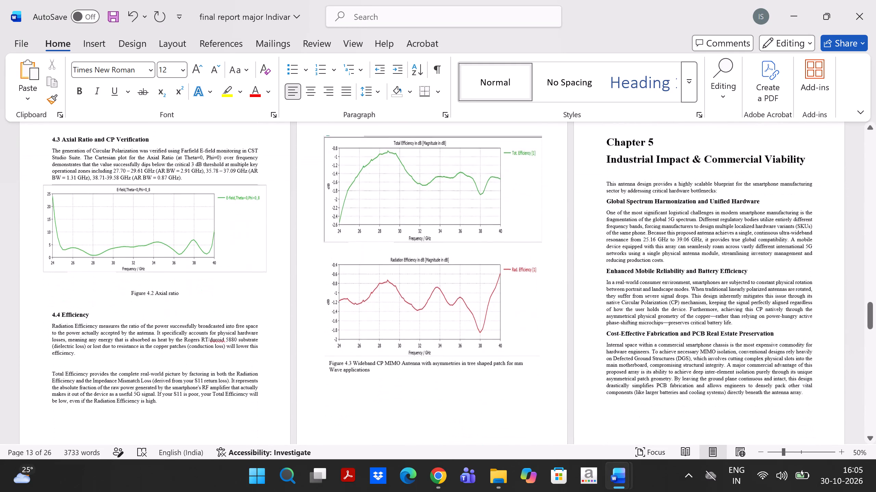
{"action": "scroll", "coordinate": [809, 272], "scroll_direction": "down", "scroll_amount": 2}
{"action": "scroll", "coordinate": [809, 272], "scroll_direction": "up", "scroll_amount": 2}
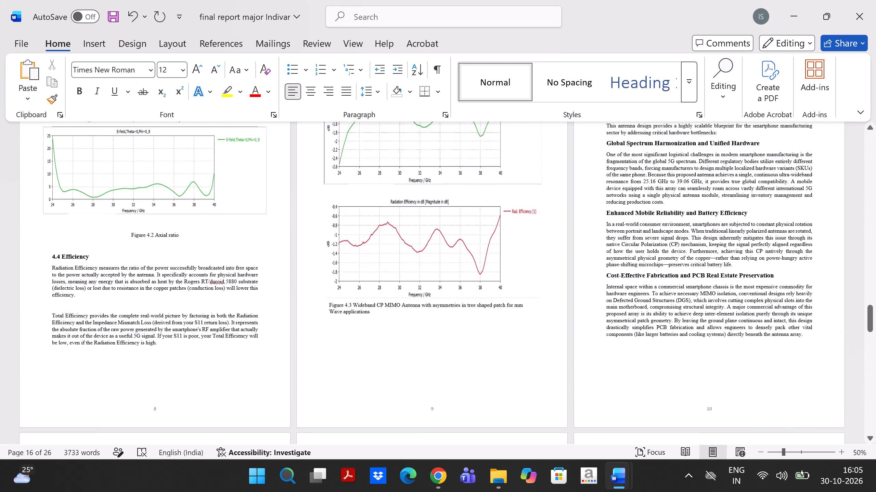
{"action": "scroll", "coordinate": [809, 272], "scroll_direction": "up", "scroll_amount": 5}
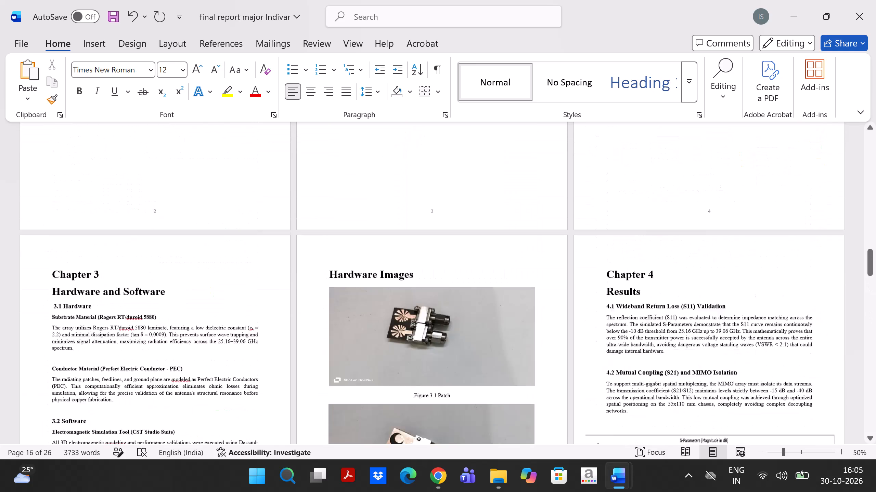
{"action": "scroll", "coordinate": [809, 272], "scroll_direction": "up", "scroll_amount": 2}
{"action": "scroll", "coordinate": [809, 272], "scroll_direction": "down", "scroll_amount": 1}
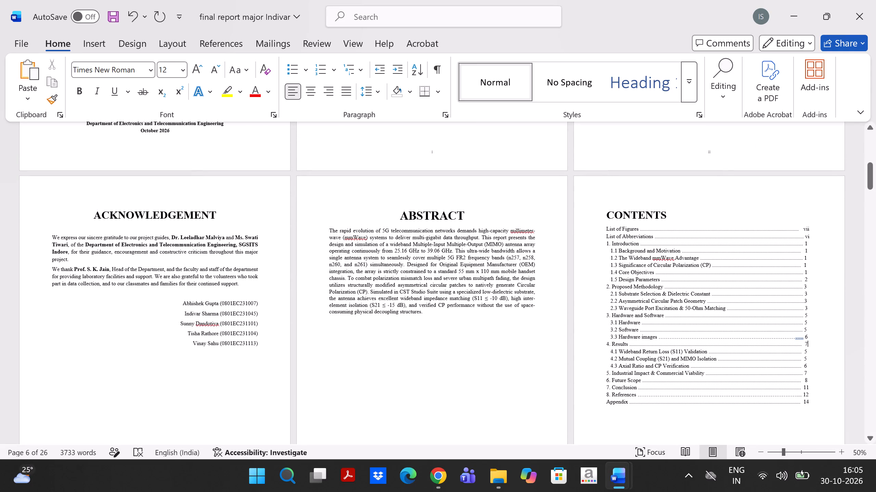
In the Contents, set the page numbers of 4.1 Wideband Return Loss to 7 and 4.3 Axial Ratio and CP Verification to 8.
{"action": "left_click", "coordinate": [807, 355]}
{"action": "key", "text": "BackSpace"}
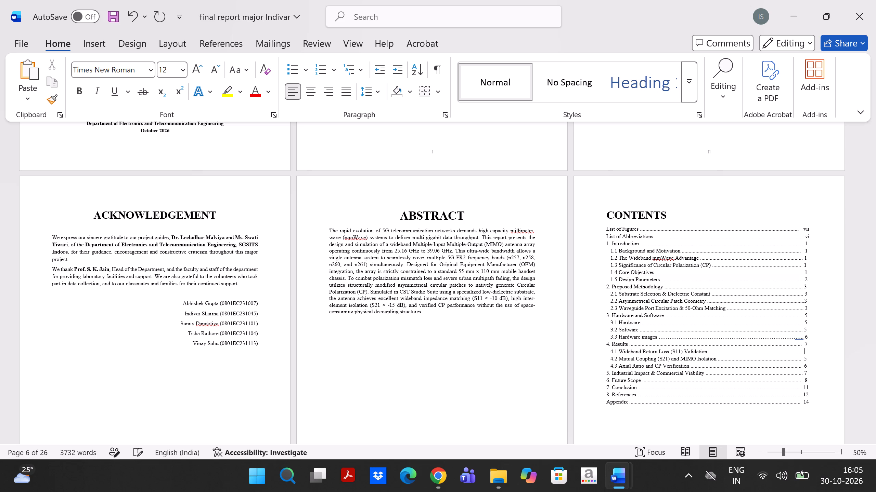
{"action": "key", "text": "7"}
{"action": "key", "text": "Down"}
{"action": "key", "text": "Down"}
{"action": "key", "text": "BackSpace"}
{"action": "key", "text": "8"}
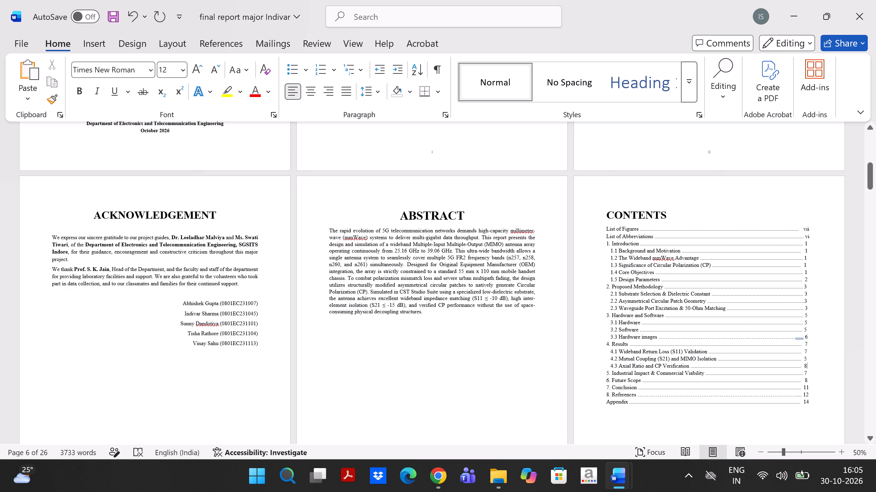
In the Contents, set the page number of 4.2 Mutual Coupling (S21) and MIMO Isolation to 7.
{"action": "left_click", "coordinate": [806, 359]}
{"action": "key", "text": "BackSpace"}
{"action": "key", "text": "7"}
Check which page Chapter 5, Industrial Impact & Commercial Viability, falls on, for comparison with the Contents.
{"action": "scroll", "coordinate": [658, 366], "scroll_direction": "down", "scroll_amount": 6}
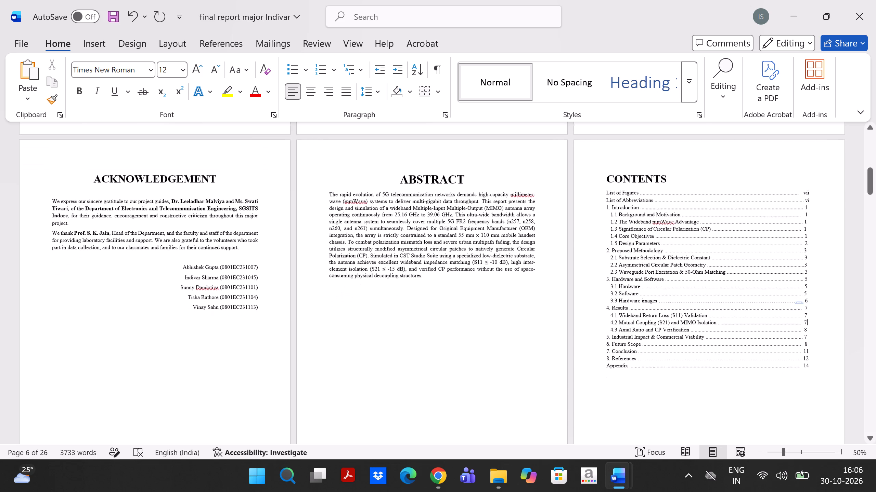
{"action": "scroll", "coordinate": [658, 366], "scroll_direction": "down", "scroll_amount": 6}
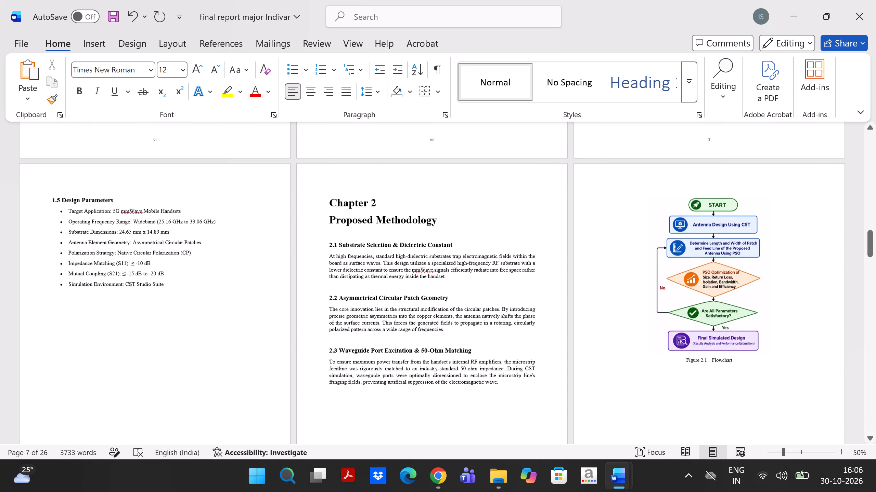
{"action": "scroll", "coordinate": [658, 366], "scroll_direction": "down", "scroll_amount": 4}
{"action": "left_click", "coordinate": [658, 366]}
{"action": "scroll", "coordinate": [658, 366], "scroll_direction": "down", "scroll_amount": 1}
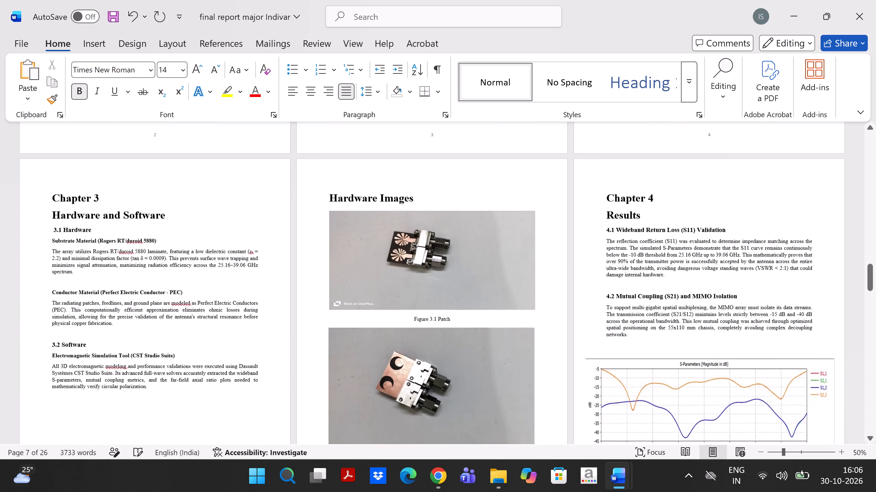
{"action": "scroll", "coordinate": [658, 366], "scroll_direction": "down", "scroll_amount": 3}
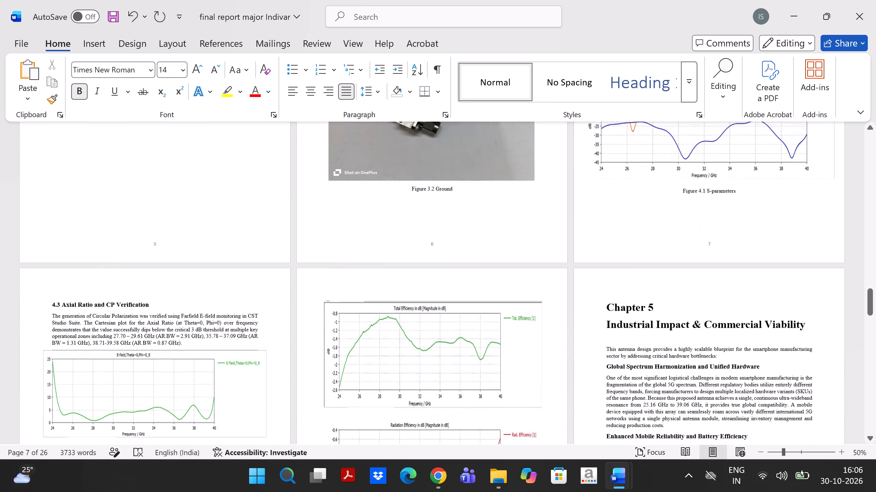
{"action": "scroll", "coordinate": [658, 366], "scroll_direction": "down", "scroll_amount": 3}
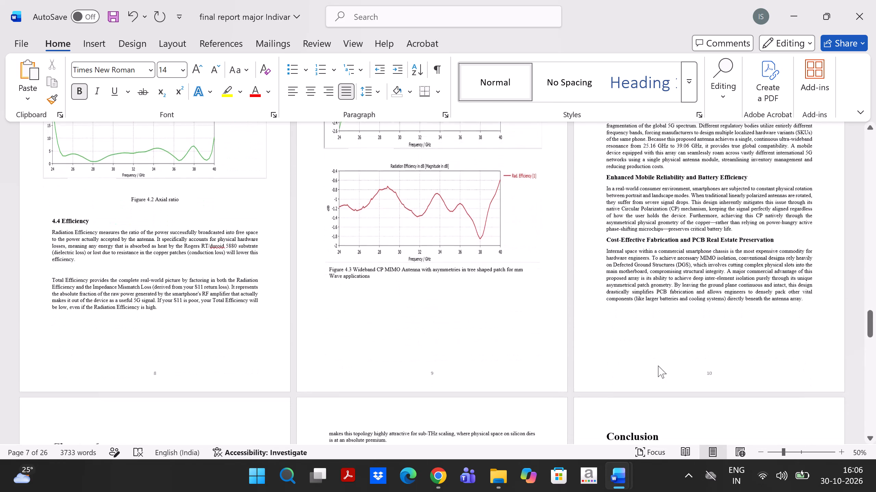
{"action": "scroll", "coordinate": [658, 366], "scroll_direction": "down", "scroll_amount": 2}
{"action": "scroll", "coordinate": [658, 366], "scroll_direction": "up", "scroll_amount": 1}
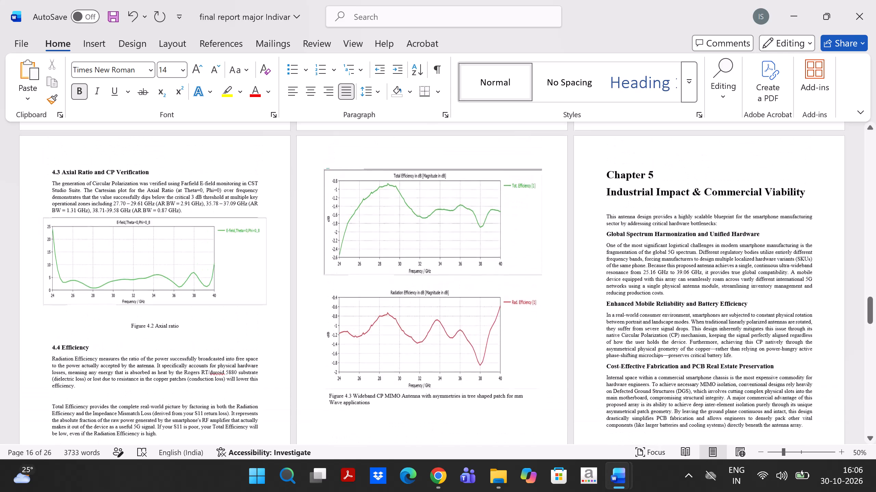
{"action": "scroll", "coordinate": [658, 366], "scroll_direction": "up", "scroll_amount": 1}
{"action": "scroll", "coordinate": [658, 366], "scroll_direction": "down", "scroll_amount": 2}
{"action": "scroll", "coordinate": [658, 366], "scroll_direction": "up", "scroll_amount": 1}
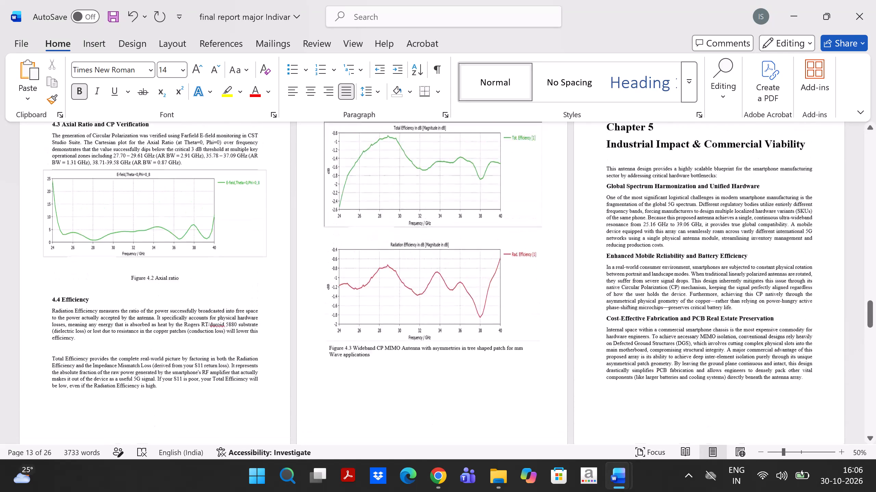
{"action": "scroll", "coordinate": [658, 366], "scroll_direction": "up", "scroll_amount": 5}
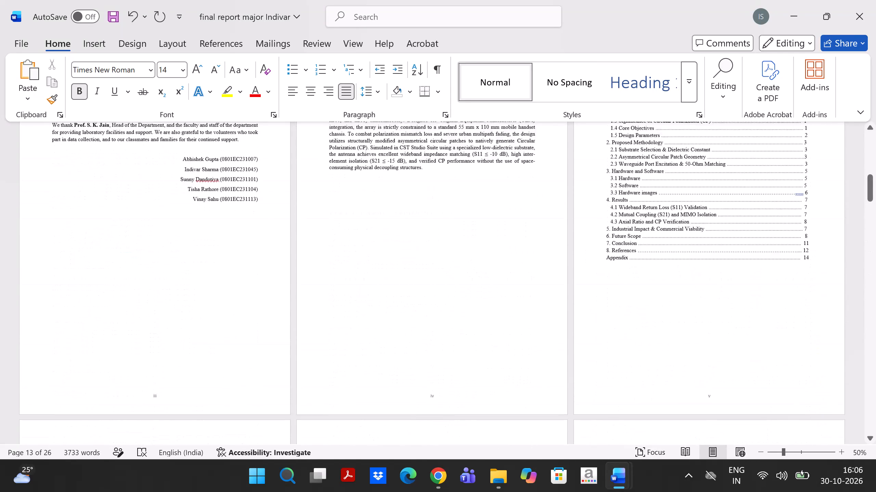
{"action": "scroll", "coordinate": [658, 366], "scroll_direction": "up", "scroll_amount": 1}
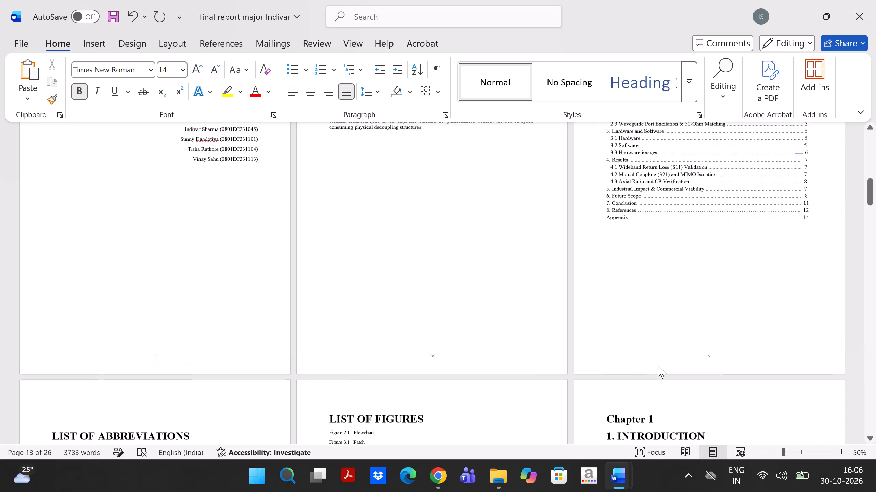
{"action": "scroll", "coordinate": [658, 366], "scroll_direction": "up", "scroll_amount": 1}
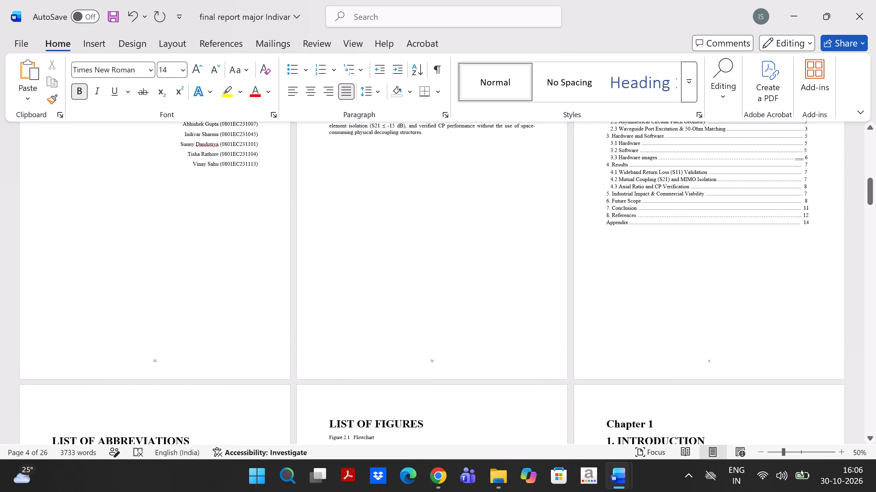
In the Contents, set the page number of 5. Industrial Impact & Commercial Viability to 10.
{"action": "left_click", "coordinate": [808, 194]}
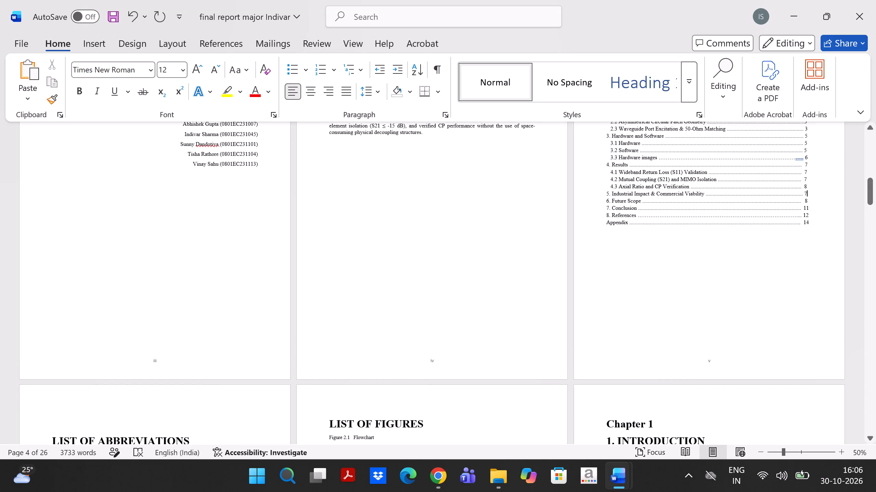
{"action": "left_click", "coordinate": [808, 194]}
{"action": "key", "text": "BackSpace"}
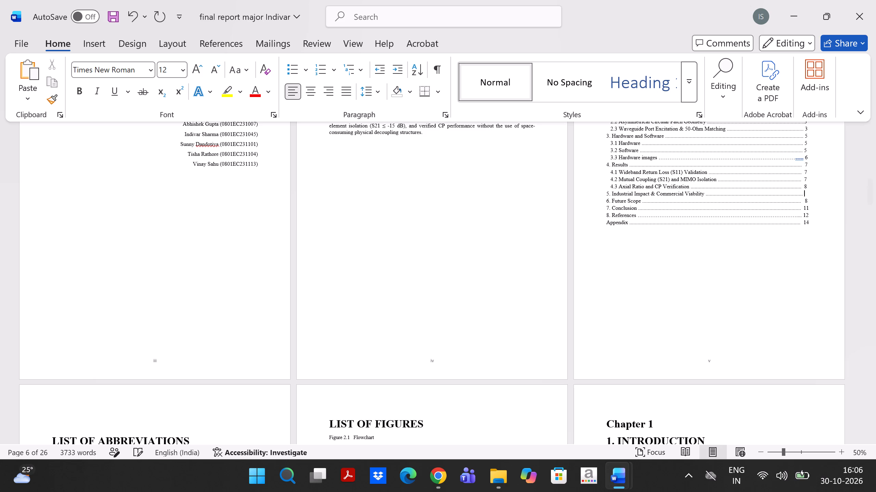
{"action": "type", "text": "10"}
Check which pages Chapter 6 Future Scope, the Conclusion and the following section fall on, for comparison with the Contents.
{"action": "scroll", "coordinate": [689, 269], "scroll_direction": "down", "scroll_amount": 3}
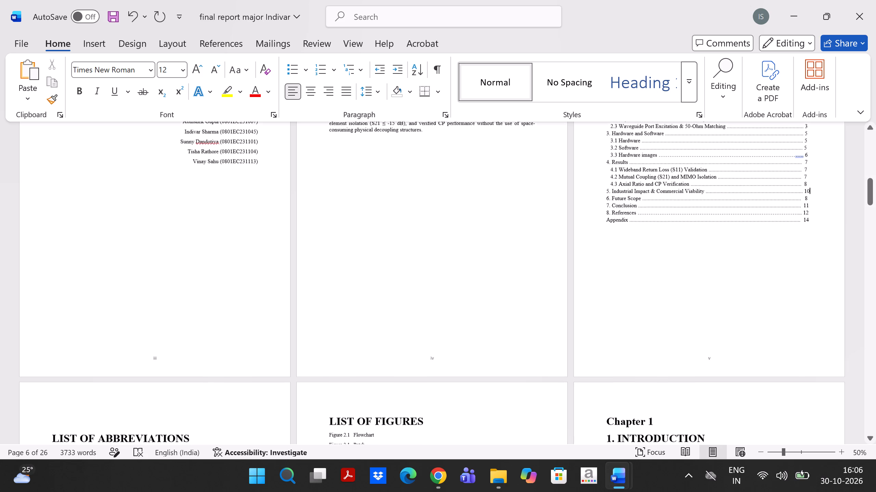
{"action": "scroll", "coordinate": [689, 269], "scroll_direction": "down", "scroll_amount": 5}
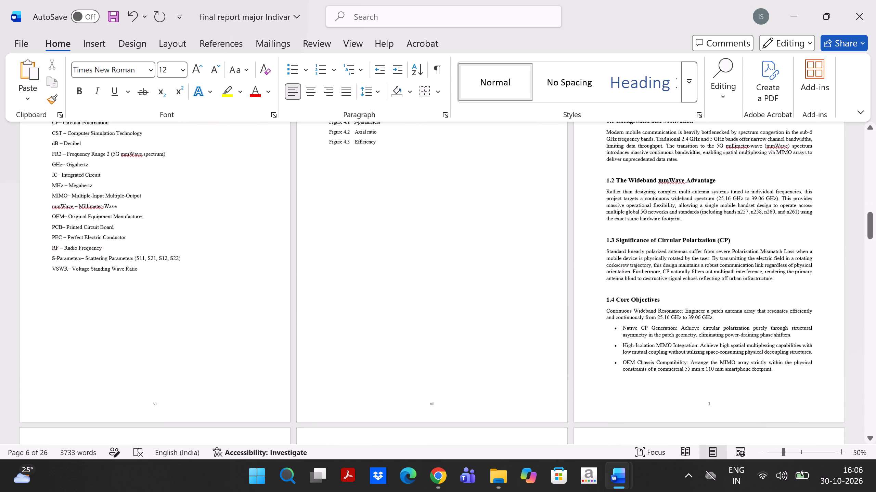
{"action": "scroll", "coordinate": [689, 269], "scroll_direction": "down", "scroll_amount": 5}
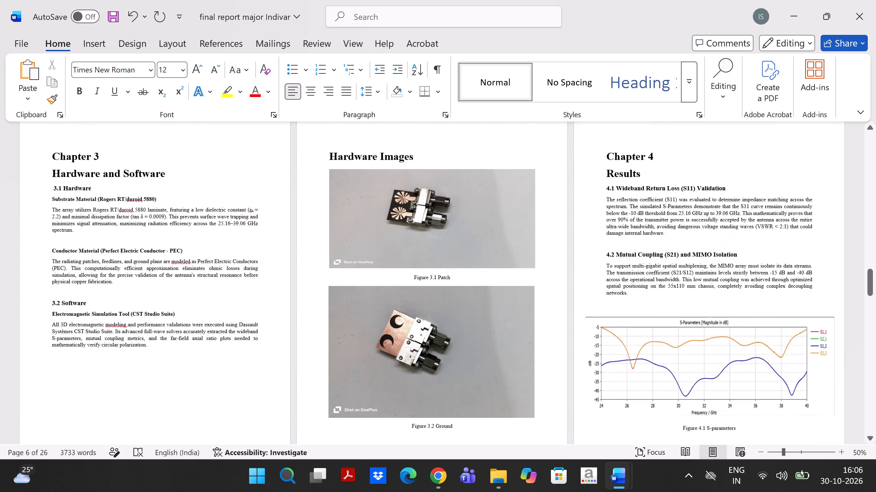
{"action": "scroll", "coordinate": [689, 269], "scroll_direction": "down", "scroll_amount": 3}
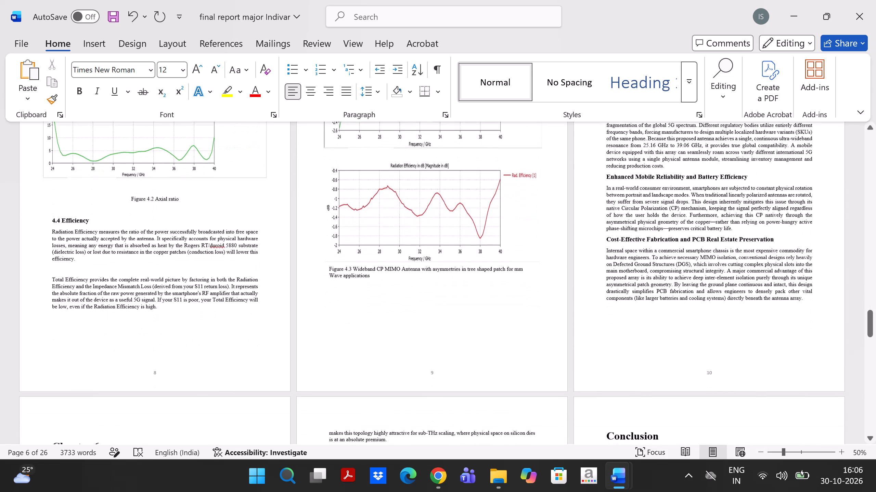
{"action": "scroll", "coordinate": [689, 269], "scroll_direction": "down", "scroll_amount": 2}
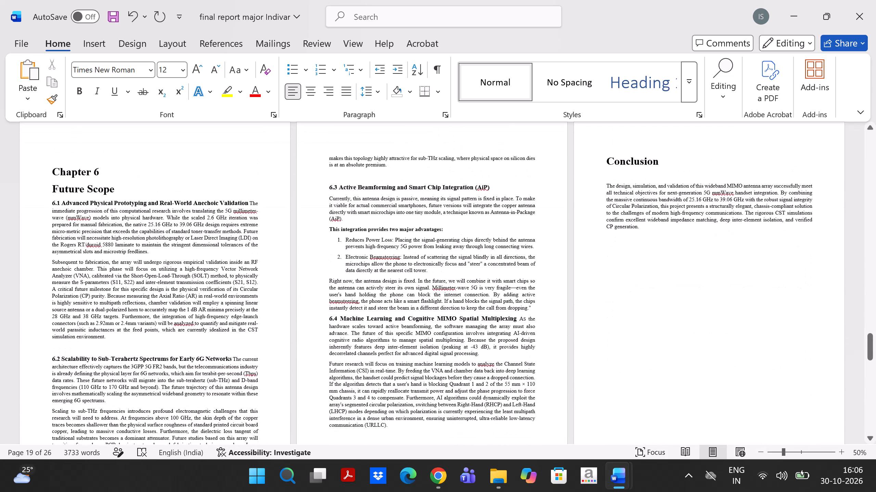
{"action": "scroll", "coordinate": [689, 269], "scroll_direction": "down", "scroll_amount": 1}
{"action": "scroll", "coordinate": [689, 269], "scroll_direction": "up", "scroll_amount": 2}
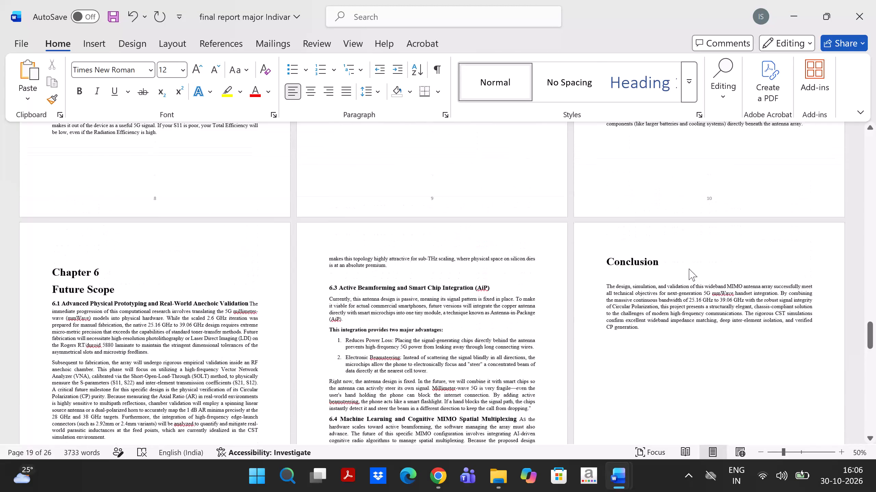
{"action": "scroll", "coordinate": [689, 269], "scroll_direction": "up", "scroll_amount": 5}
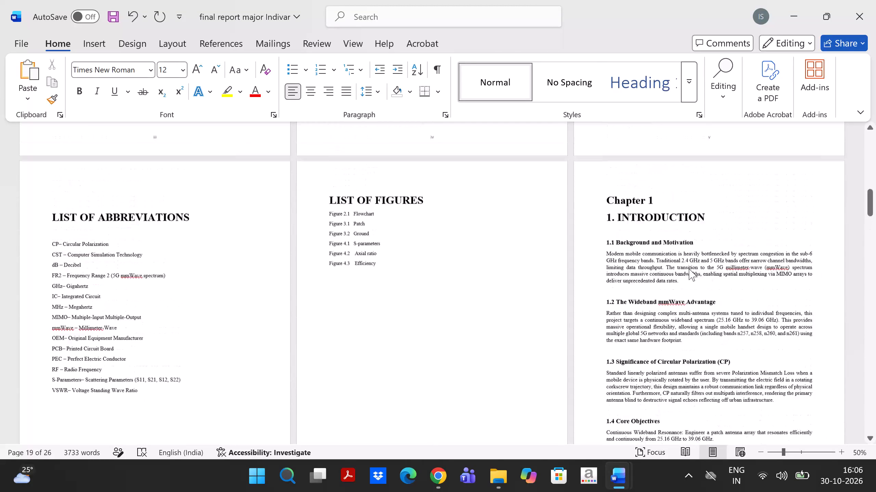
{"action": "scroll", "coordinate": [689, 269], "scroll_direction": "up", "scroll_amount": 3}
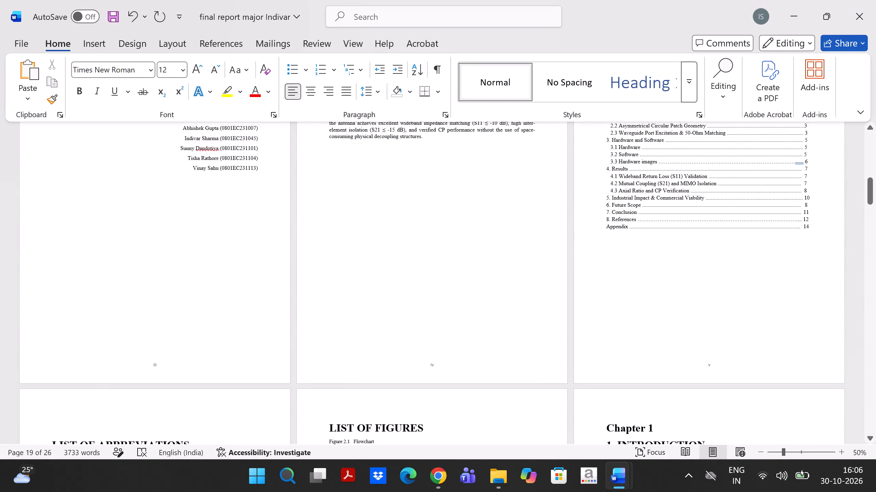
In the Contents, set the page numbers of 6. Future Scope to 11, 7. Conclusion to 13 and 8. References to 14.
{"action": "left_click", "coordinate": [807, 206]}
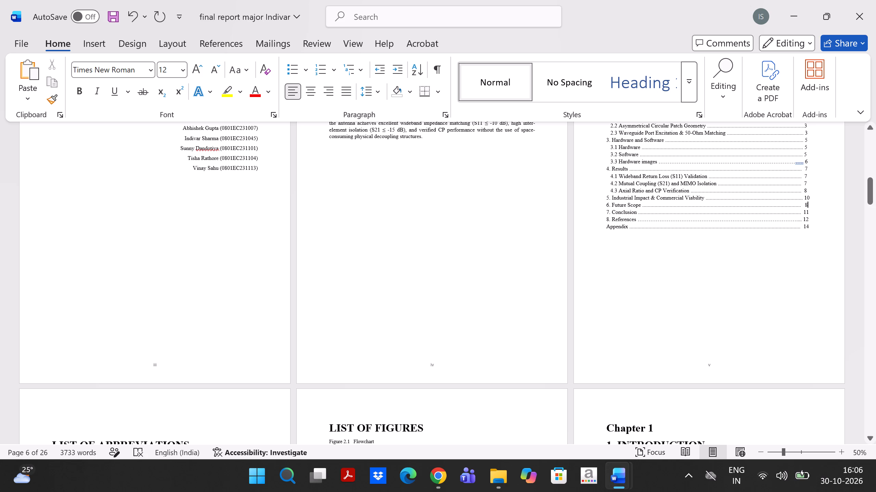
{"action": "key", "text": "BackSpace"}
{"action": "type", "text": "11"}
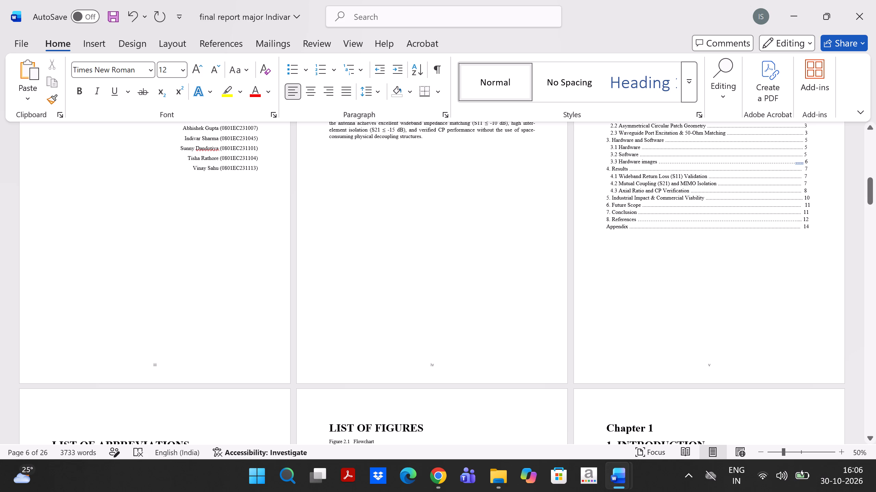
{"action": "left_click", "coordinate": [811, 214]}
{"action": "key", "text": "BackSpace"}
{"action": "key", "text": "BackSpace"}
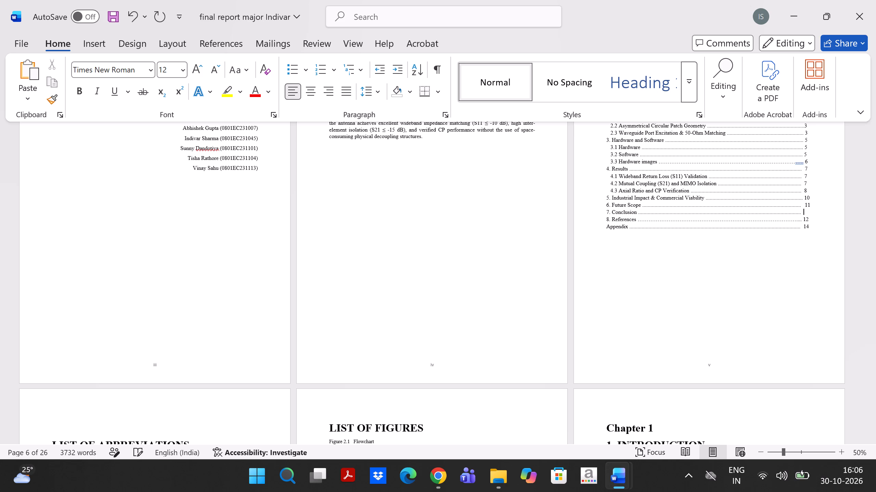
{"action": "key", "text": "space"}
{"action": "type", "text": "13"}
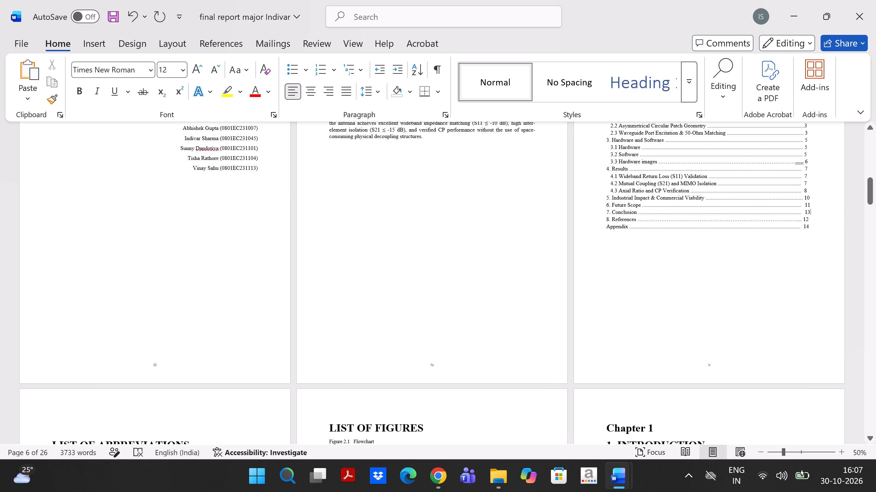
{"action": "left_click", "coordinate": [810, 219]}
{"action": "key", "text": "BackSpace"}
{"action": "key", "text": "4"}
{"action": "key", "text": "Left"}
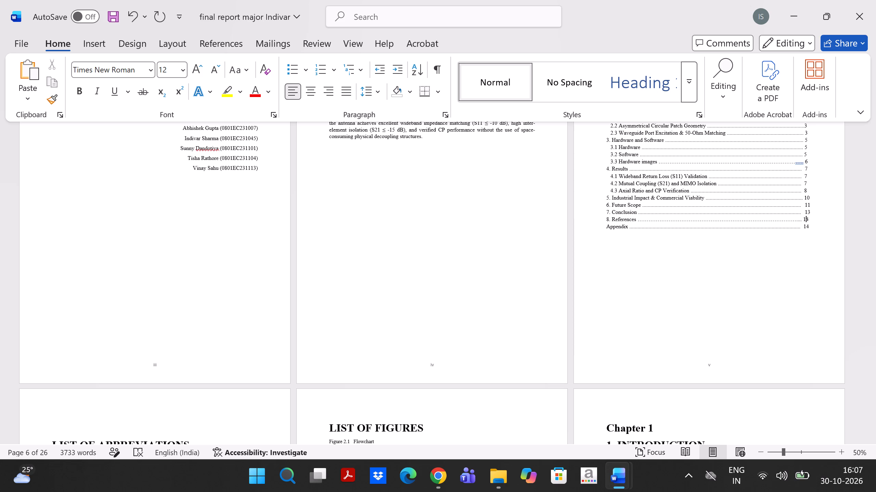
{"action": "key", "text": "Left"}
{"action": "key", "text": "space"}
Remove the extra space before the page numbers of Future Scope, Conclusion and References in the Contents to line them up.
{"action": "scroll", "coordinate": [810, 219], "scroll_direction": "up", "scroll_amount": 3}
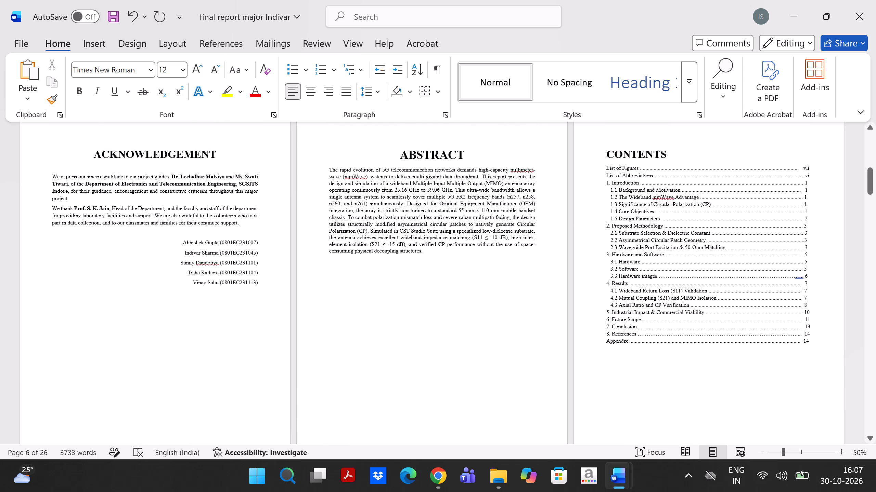
{"action": "left_click", "coordinate": [804, 320]}
{"action": "key", "text": "BackSpace"}
{"action": "key", "text": "Up"}
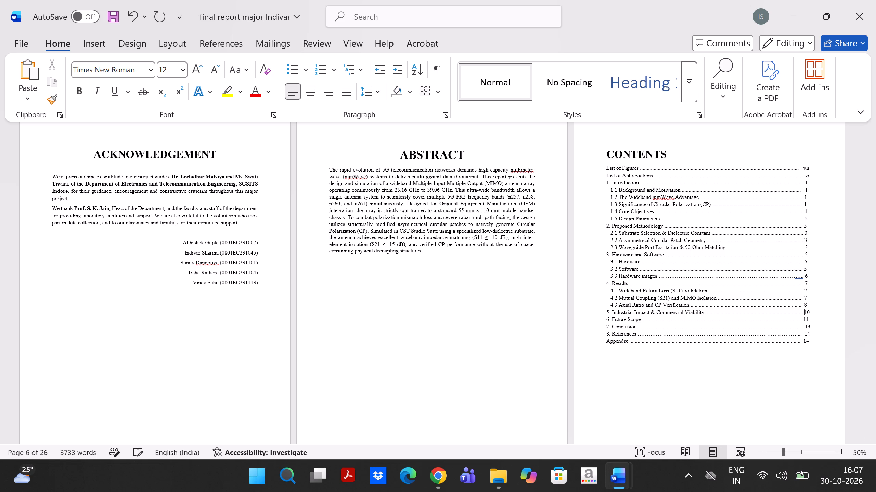
{"action": "key", "text": "Down"}
{"action": "key", "text": "Down"}
{"action": "key", "text": "BackSpace"}
{"action": "key", "text": "Down"}
{"action": "key", "text": "backslash"}
{"action": "key", "text": "BackSpace"}
{"action": "key", "text": "BackSpace"}
In the Contents, set the page number of the Appendix entry to 16.
{"action": "key", "text": "Down"}
{"action": "key", "text": "Right"}
{"action": "key", "text": "Right"}
{"action": "key", "text": "Right"}
{"action": "key", "text": "BackSpace"}
{"action": "key", "text": "6"}
Check the sample contents list in the department's report format document, and remove the number 8. from the References entry in the report's Contents.
{"action": "left_click", "coordinate": [589, 152]}
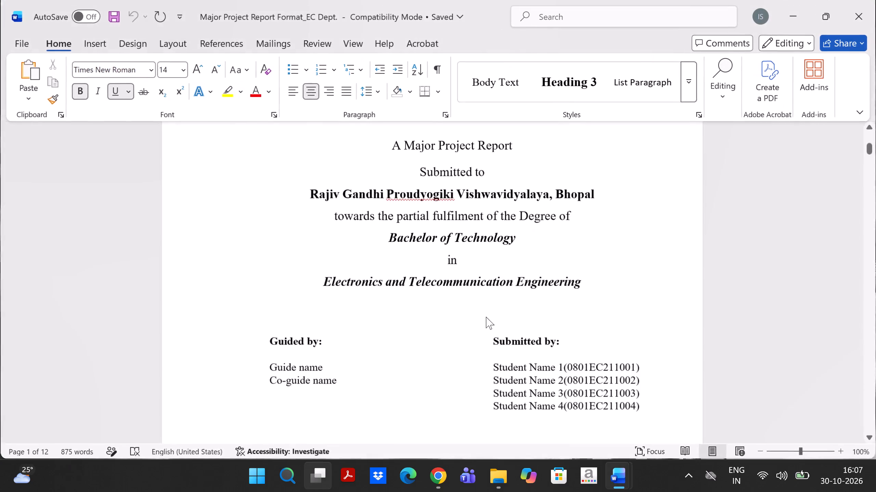
{"action": "scroll", "coordinate": [486, 317], "scroll_direction": "down", "scroll_amount": 8}
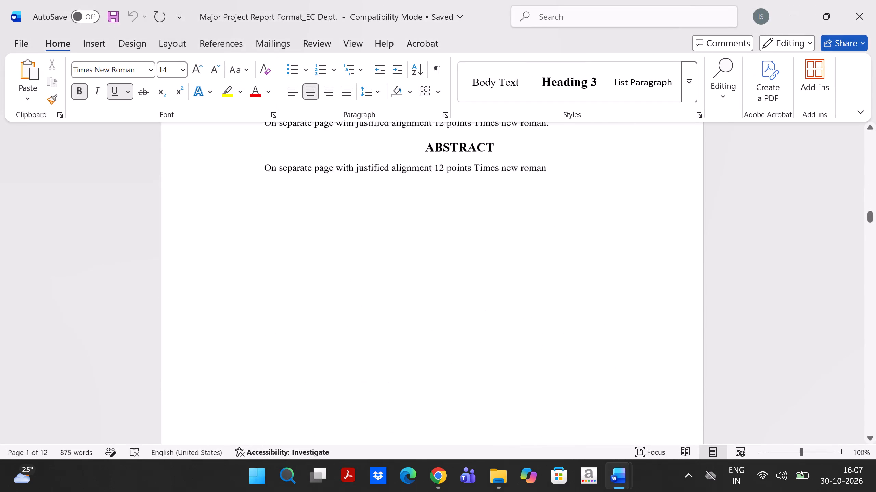
{"action": "scroll", "coordinate": [486, 317], "scroll_direction": "down", "scroll_amount": 8}
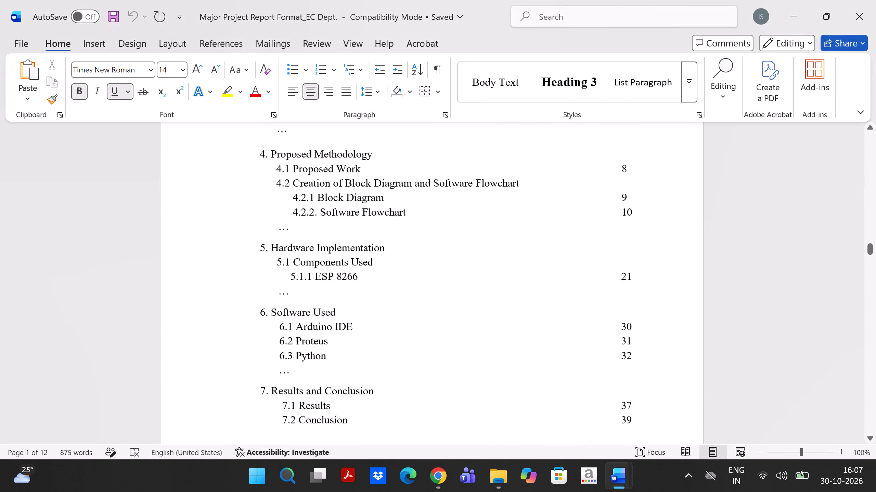
{"action": "scroll", "coordinate": [486, 317], "scroll_direction": "down", "scroll_amount": 2}
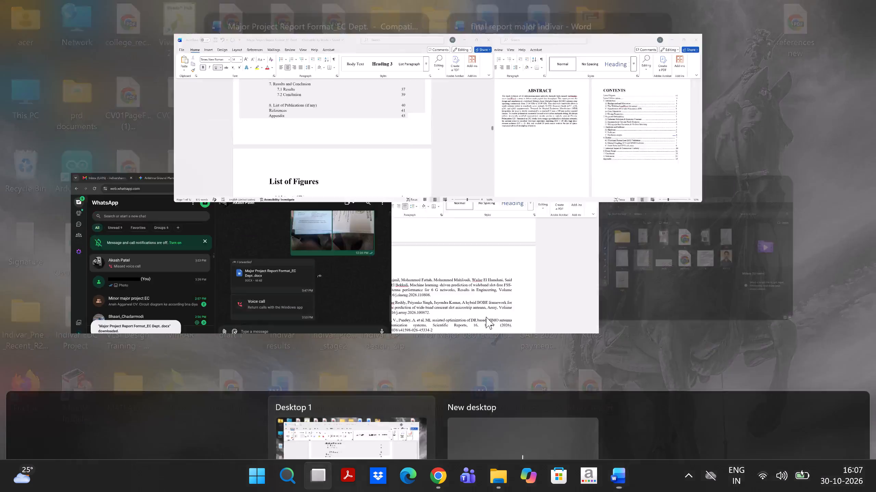
{"action": "left_click", "coordinate": [557, 152]}
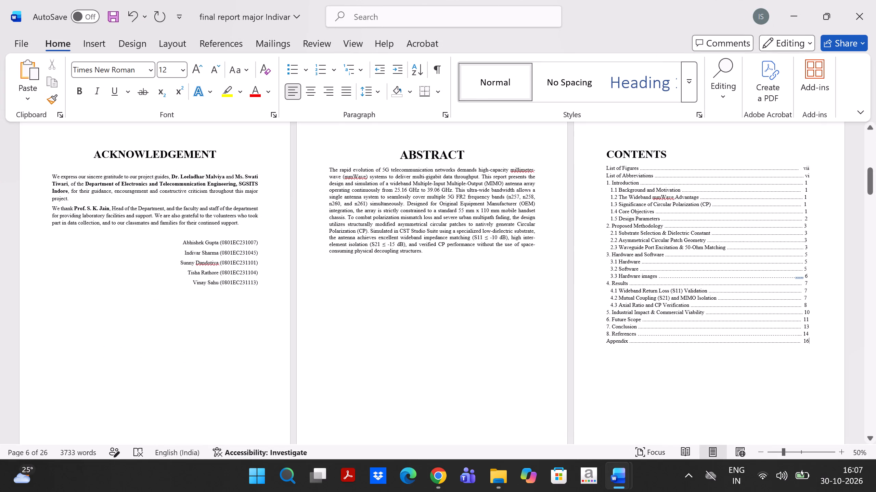
{"action": "left_click", "coordinate": [609, 334]}
{"action": "key", "text": "BackSpace"}
{"action": "key", "text": "BackSpace"}
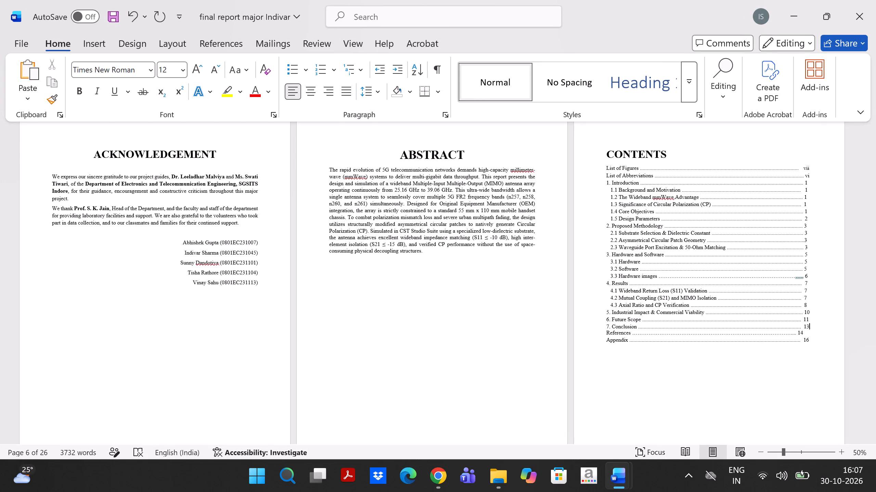
Extend the dot leader of the References entry and adjust the spaces before the References and Appendix page numbers to line them up.
{"action": "key", "text": "Down"}
{"action": "key", "text": "Left"}
{"action": "key", "text": "Left"}
{"action": "type", "text": "..."}
{"action": "key", "text": "Left"}
{"action": "key", "text": "Left"}
{"action": "key", "text": "Right"}
{"action": "key", "text": "BackSpace"}
{"action": "key", "text": "Right"}
{"action": "key", "text": "Right"}
{"action": "key", "text": "Left"}
{"action": "key", "text": "space"}
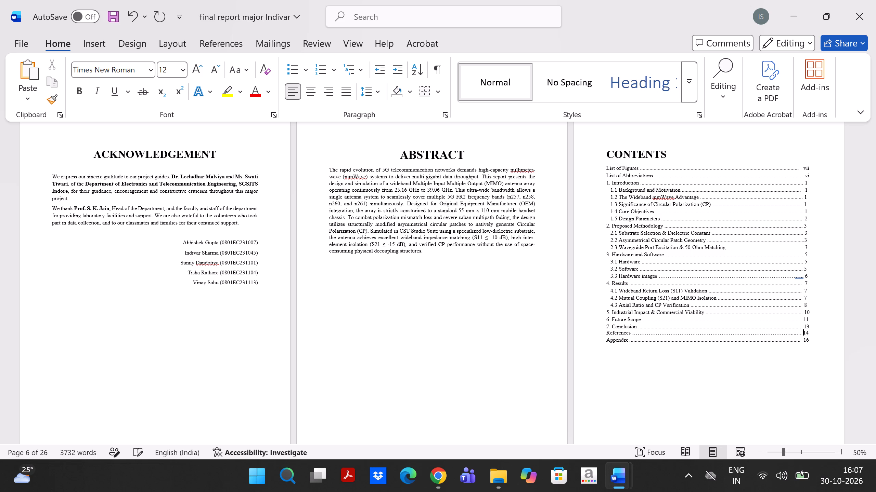
{"action": "key", "text": "space"}
{"action": "key", "text": "Down"}
{"action": "key", "text": "space"}
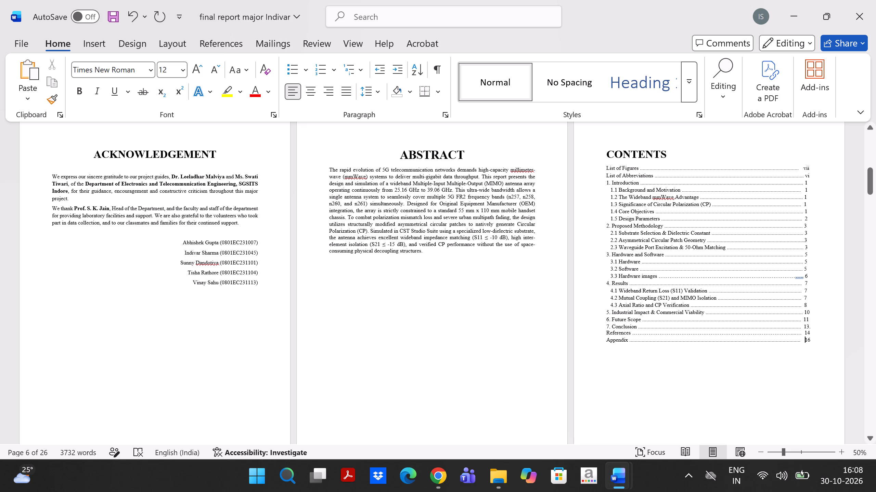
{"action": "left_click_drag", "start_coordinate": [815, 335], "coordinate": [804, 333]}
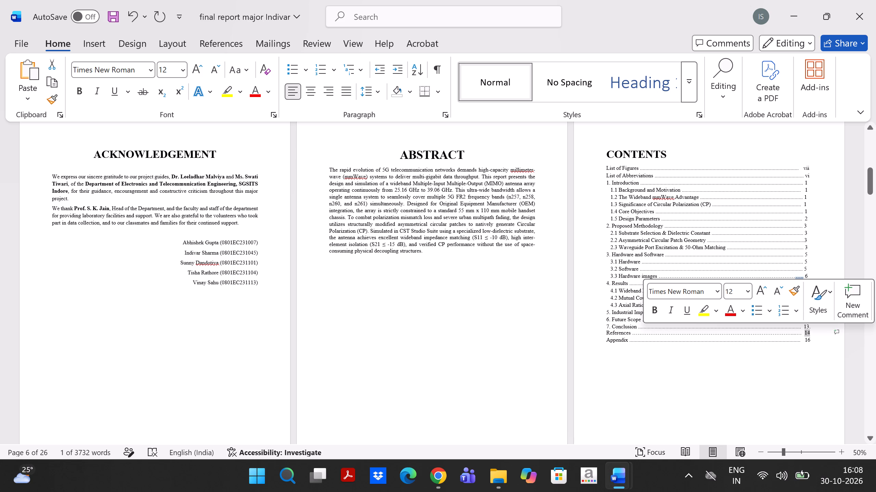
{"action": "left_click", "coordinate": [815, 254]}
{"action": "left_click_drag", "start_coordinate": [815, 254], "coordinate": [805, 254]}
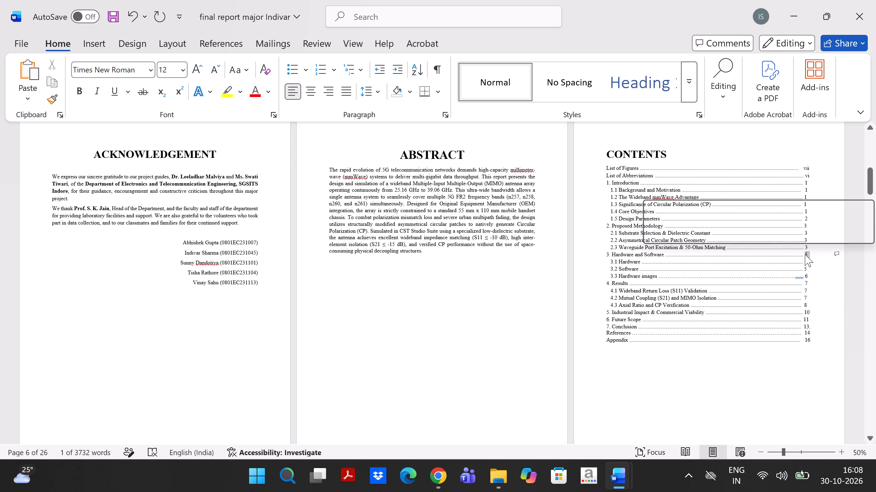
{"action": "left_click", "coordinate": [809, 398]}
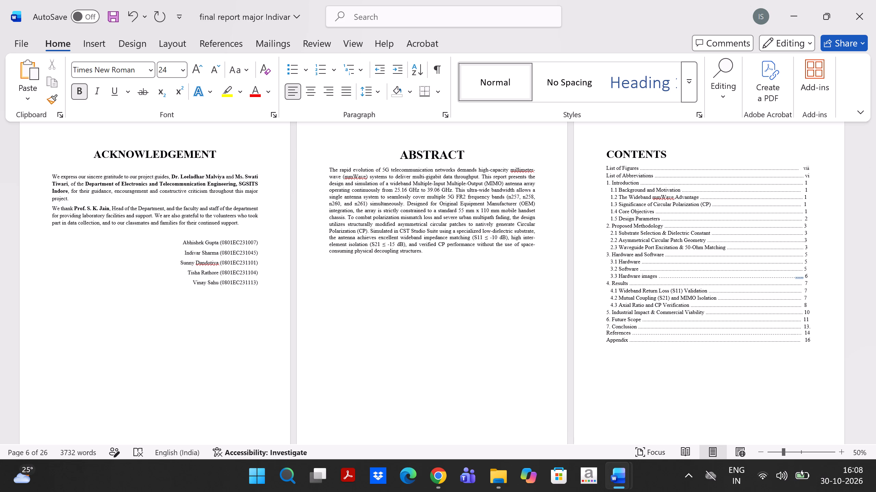
Compare the section headings, figure captions and page numbers in the report body, especially Chapter 4, with the Contents and List of Figures.
{"action": "scroll", "coordinate": [809, 396], "scroll_direction": "down", "scroll_amount": 3}
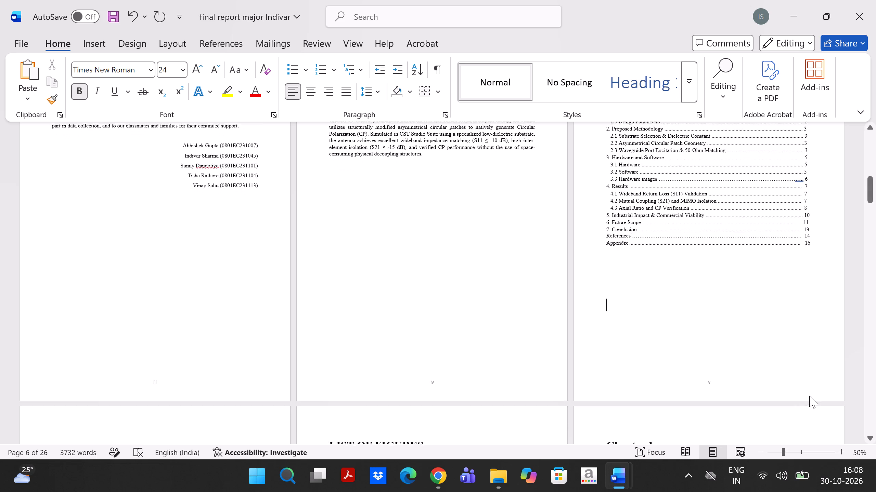
{"action": "scroll", "coordinate": [809, 396], "scroll_direction": "down", "scroll_amount": 2}
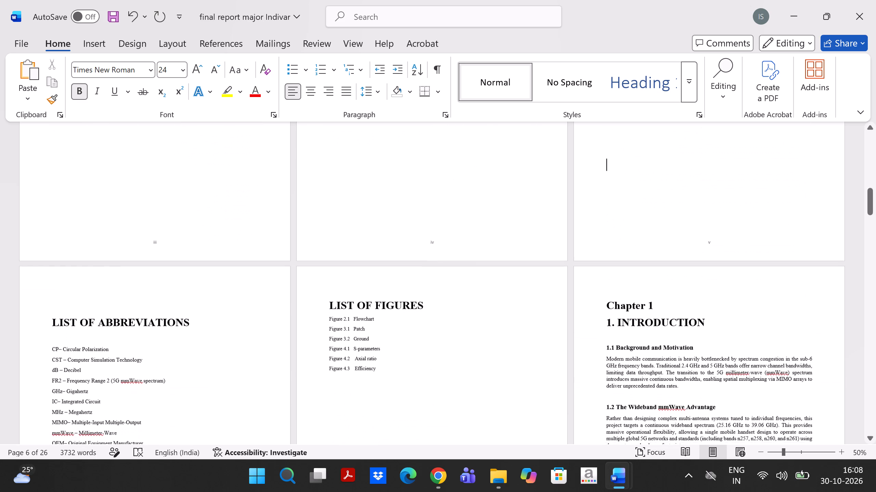
{"action": "scroll", "coordinate": [809, 396], "scroll_direction": "down", "scroll_amount": 2}
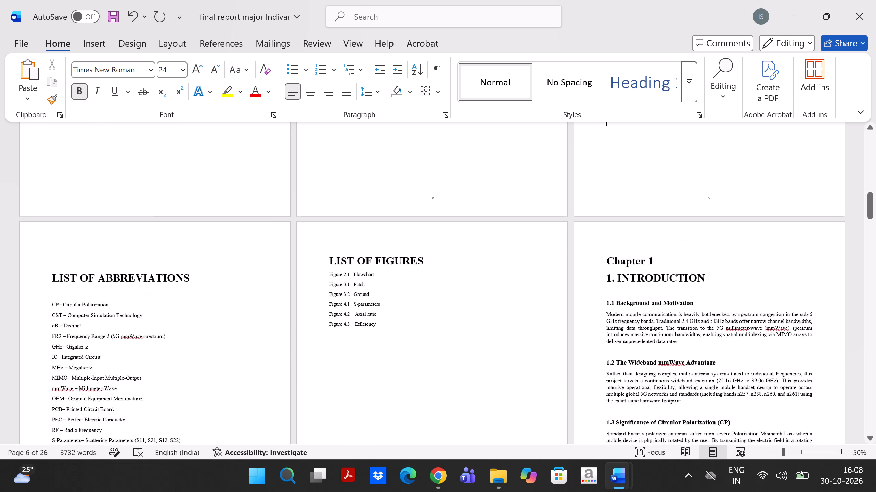
{"action": "scroll", "coordinate": [809, 396], "scroll_direction": "down", "scroll_amount": 1}
{"action": "scroll", "coordinate": [809, 396], "scroll_direction": "up", "scroll_amount": 3}
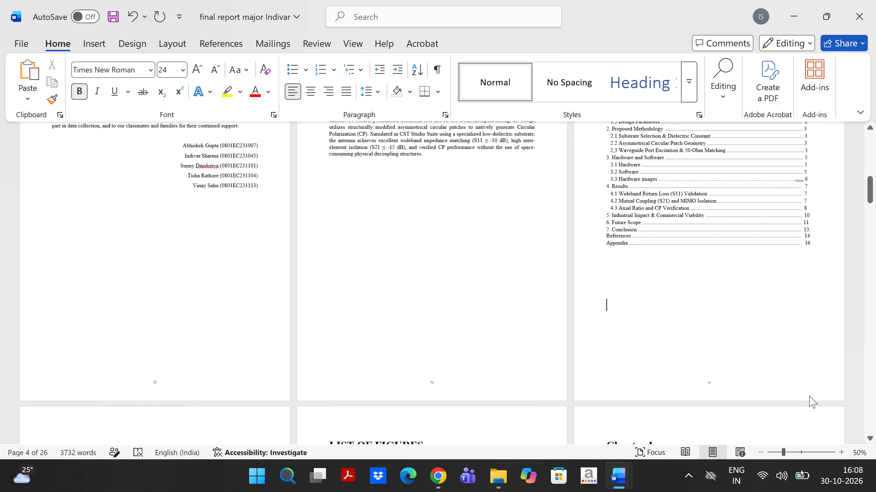
{"action": "scroll", "coordinate": [809, 396], "scroll_direction": "up", "scroll_amount": 1}
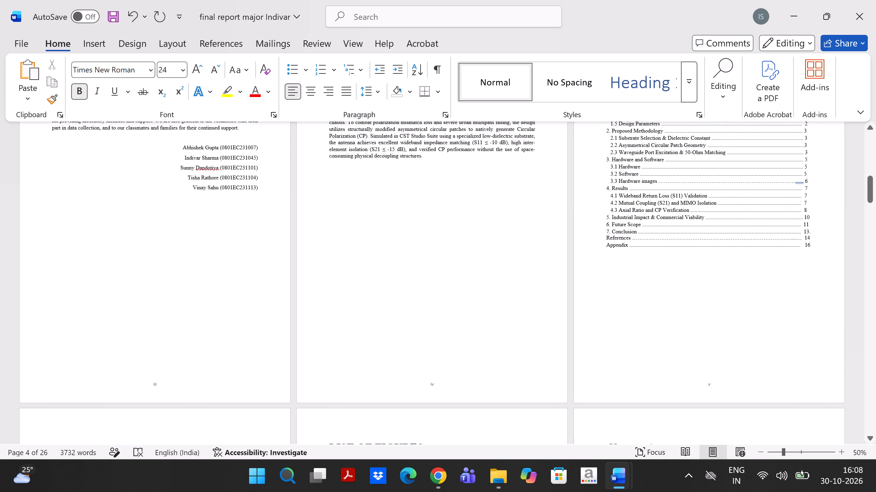
{"action": "scroll", "coordinate": [664, 341], "scroll_direction": "down", "scroll_amount": 8}
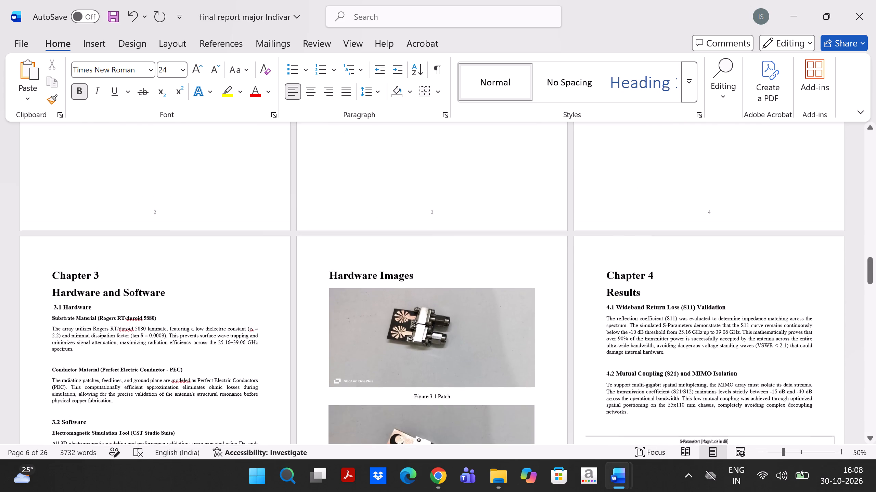
{"action": "scroll", "coordinate": [664, 341], "scroll_direction": "down", "scroll_amount": 2}
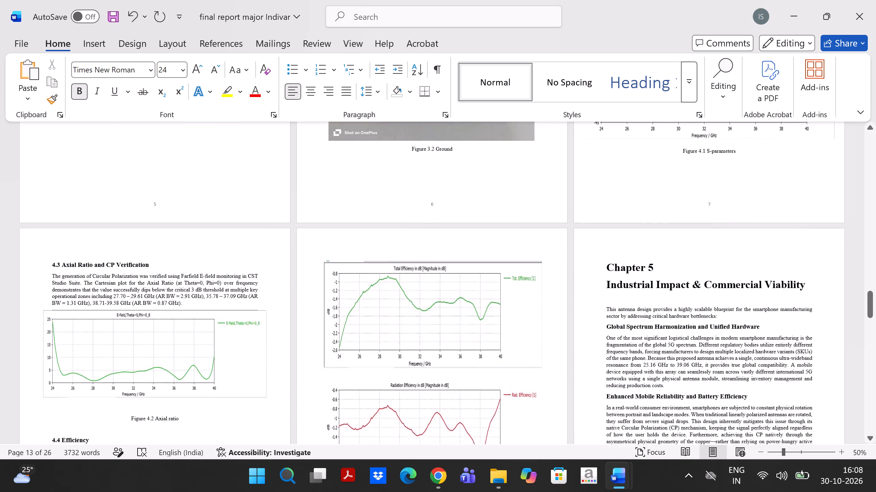
{"action": "scroll", "coordinate": [664, 341], "scroll_direction": "down", "scroll_amount": 3}
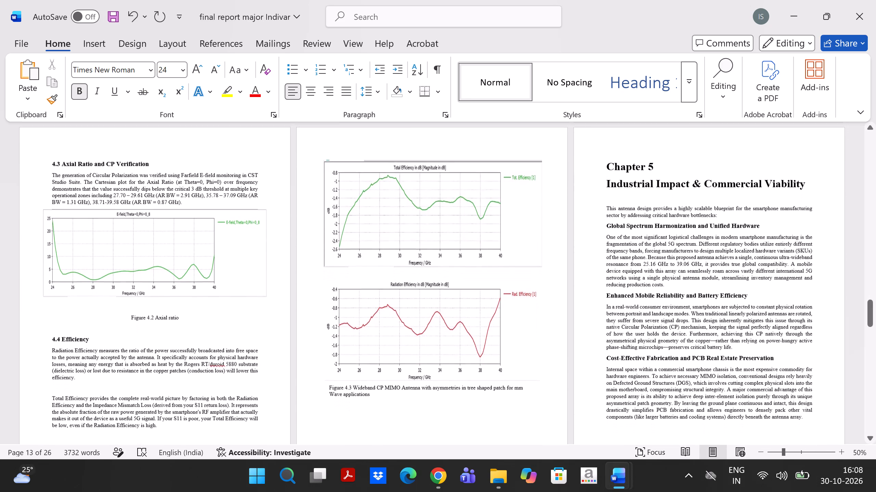
{"action": "scroll", "coordinate": [664, 341], "scroll_direction": "down", "scroll_amount": 2}
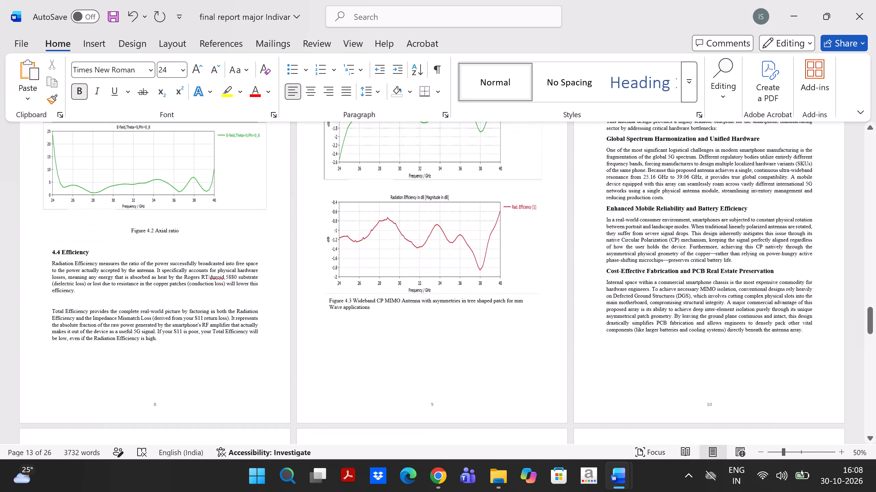
{"action": "scroll", "coordinate": [664, 341], "scroll_direction": "up", "scroll_amount": 1}
{"action": "scroll", "coordinate": [664, 341], "scroll_direction": "down", "scroll_amount": 1}
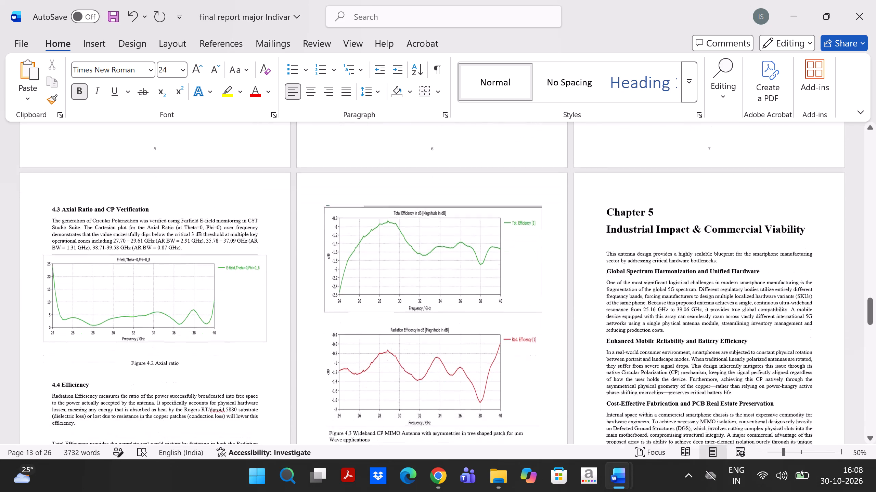
{"action": "scroll", "coordinate": [664, 341], "scroll_direction": "down", "scroll_amount": 1}
{"action": "scroll", "coordinate": [664, 341], "scroll_direction": "up", "scroll_amount": 4}
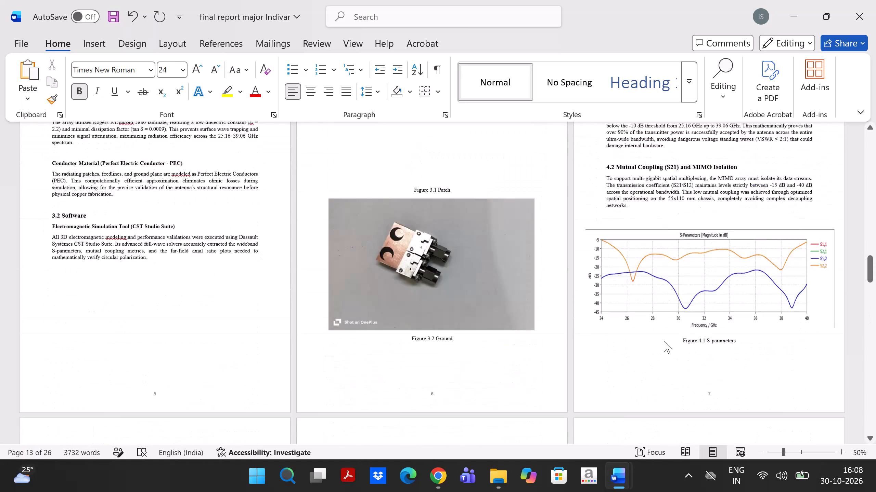
{"action": "scroll", "coordinate": [664, 341], "scroll_direction": "up", "scroll_amount": 5}
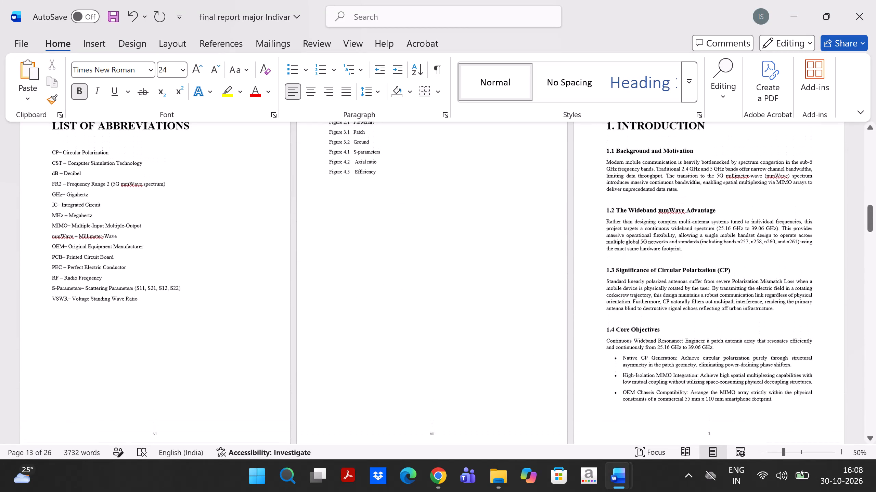
{"action": "scroll", "coordinate": [664, 341], "scroll_direction": "down", "scroll_amount": 3}
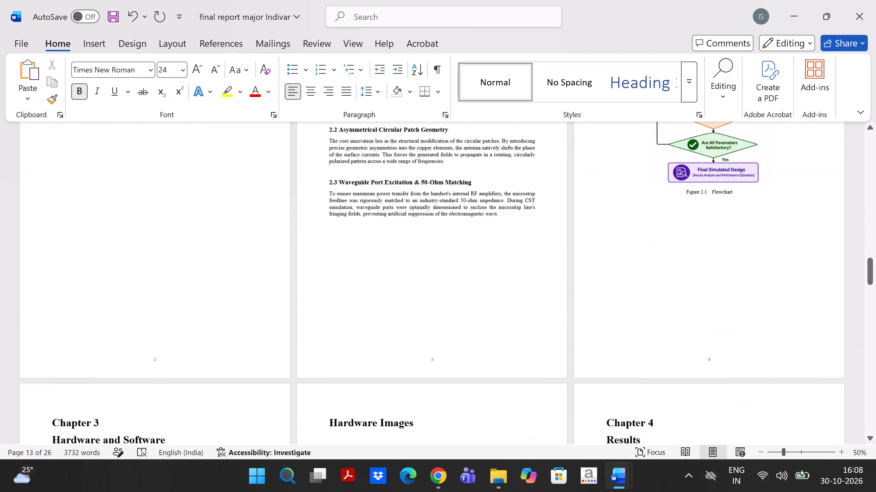
{"action": "scroll", "coordinate": [664, 341], "scroll_direction": "down", "scroll_amount": 8}
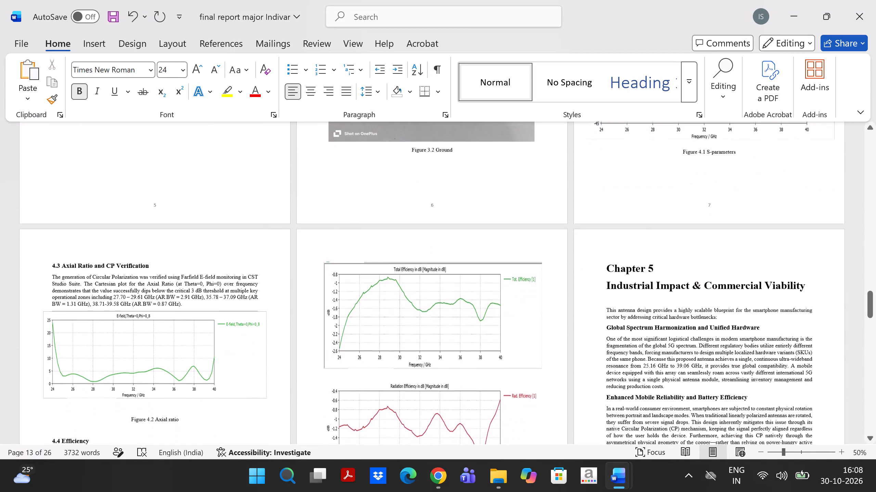
{"action": "scroll", "coordinate": [664, 341], "scroll_direction": "down", "scroll_amount": 2}
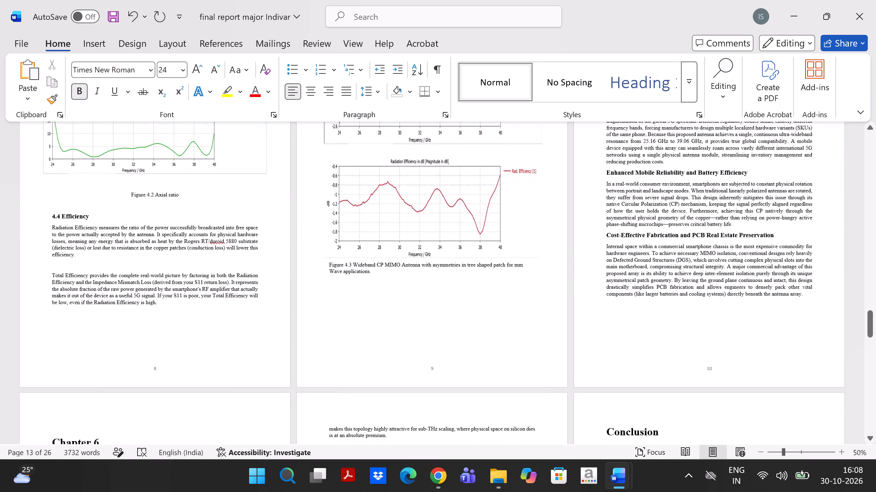
{"action": "scroll", "coordinate": [664, 341], "scroll_direction": "up", "scroll_amount": 17}
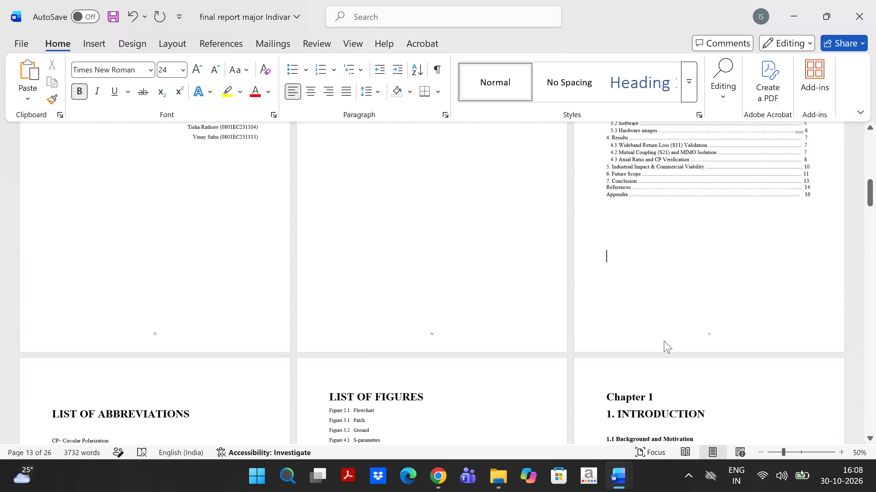
{"action": "scroll", "coordinate": [664, 341], "scroll_direction": "up", "scroll_amount": 2}
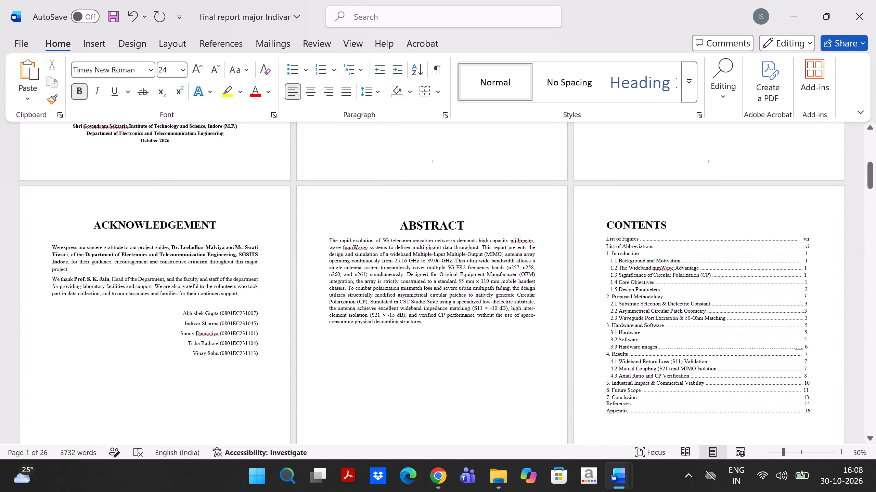
Insert a new line below 4.3 Axial Ratio and CP Verification in the Contents, and check the section heading that follows 4.3 in Chapter 4.
{"action": "left_click", "coordinate": [808, 376]}
{"action": "key", "text": "Return"}
{"action": "scroll", "coordinate": [808, 376], "scroll_direction": "down", "scroll_amount": 12}
{"action": "scroll", "coordinate": [808, 376], "scroll_direction": "up", "scroll_amount": 2}
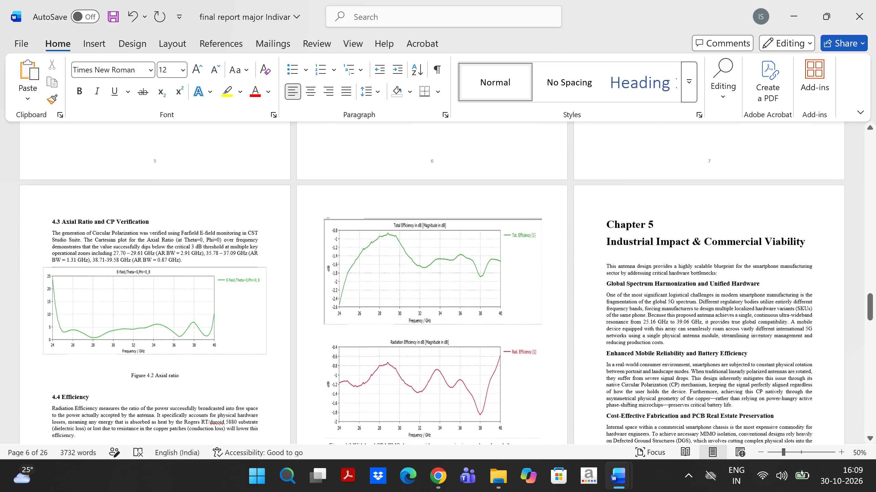
{"action": "scroll", "coordinate": [808, 376], "scroll_direction": "up", "scroll_amount": 3}
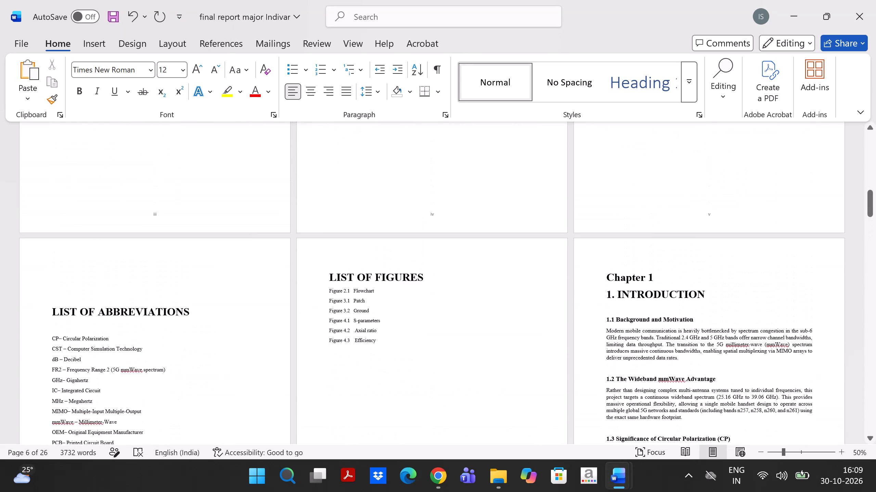
{"action": "scroll", "coordinate": [808, 376], "scroll_direction": "up", "scroll_amount": 2}
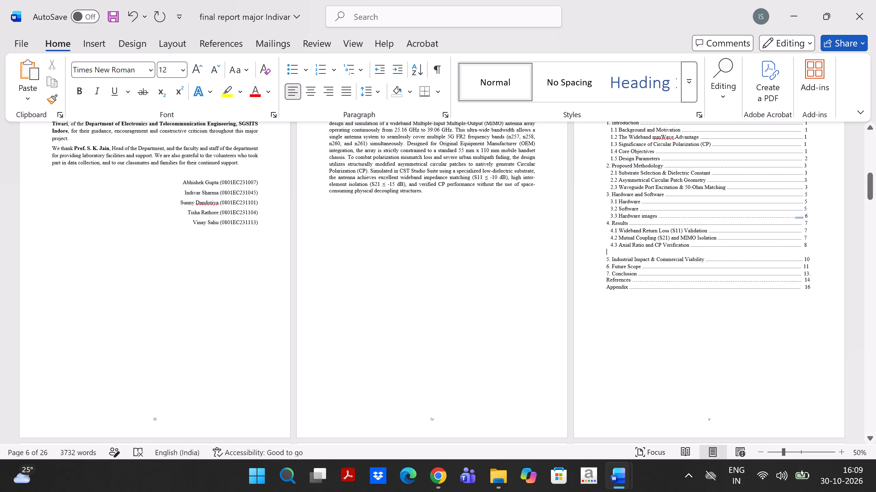
Enter 4.4 Efficiency on the new Contents line, indented to line up with the other Chapter 4 subsections.
{"action": "key", "text": "space"}
{"action": "key", "text": "space"}
{"action": "key", "text": "space"}
{"action": "key", "text": "space"}
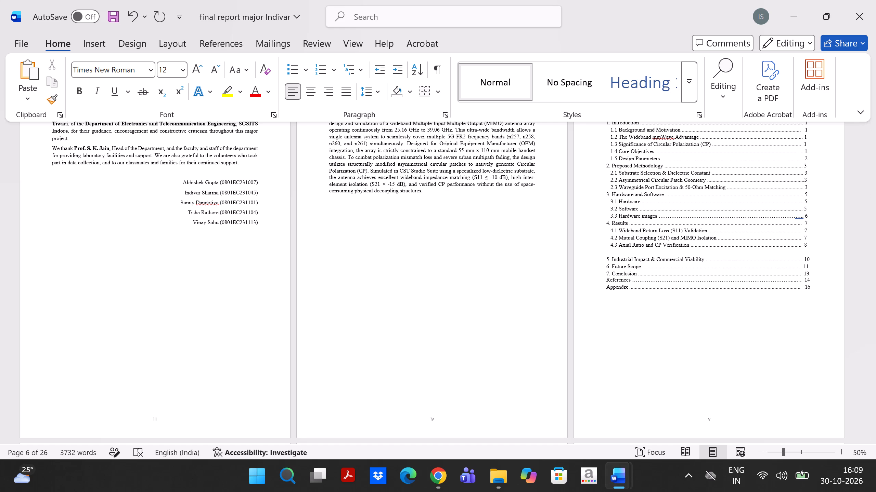
{"action": "type", "text": "4.4"}
{"action": "key", "text": "Left"}
{"action": "key", "text": "Left"}
{"action": "key", "text": "Left"}
{"action": "key", "text": "BackSpace"}
{"action": "key", "text": "Right"}
{"action": "key", "text": "Right"}
{"action": "key", "text": "Right"}
{"action": "key", "text": "Right"}
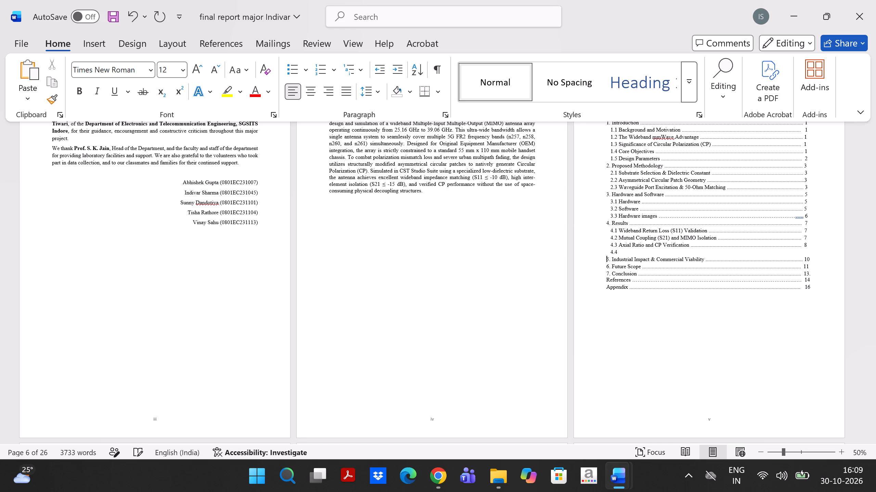
{"action": "key", "text": "Left"}
{"action": "key", "text": "space"}
{"action": "type", "text": "Effi"}
{"action": "type", "text": "ciency"}
Add a dot leader and page number 8 to the 4.4 Efficiency entry in the Contents.
{"action": "key", "text": "space"}
{"action": "type", "text": "."}
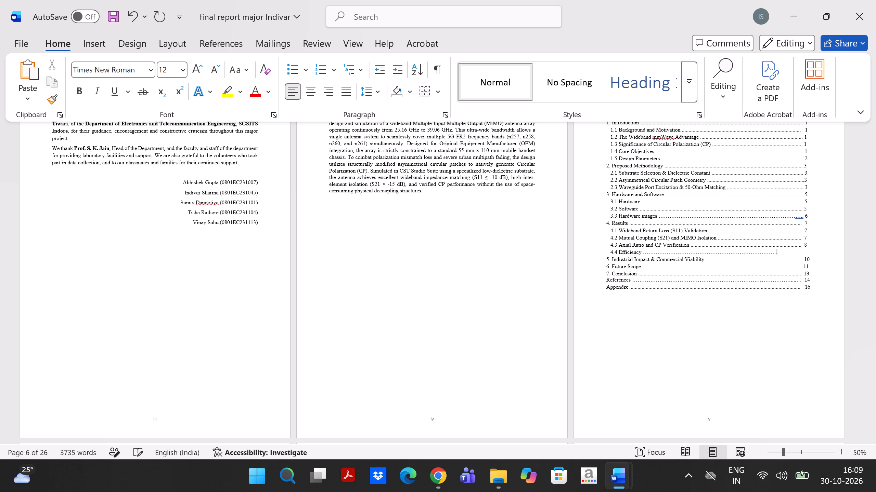
{"action": "type", "text": ".........."}
{"action": "key", "text": "space"}
{"action": "key", "text": "8"}
Review the rest of the report from the Contents through the references and appendices, and return to the title page.
{"action": "scroll", "coordinate": [808, 376], "scroll_direction": "down", "scroll_amount": 1}
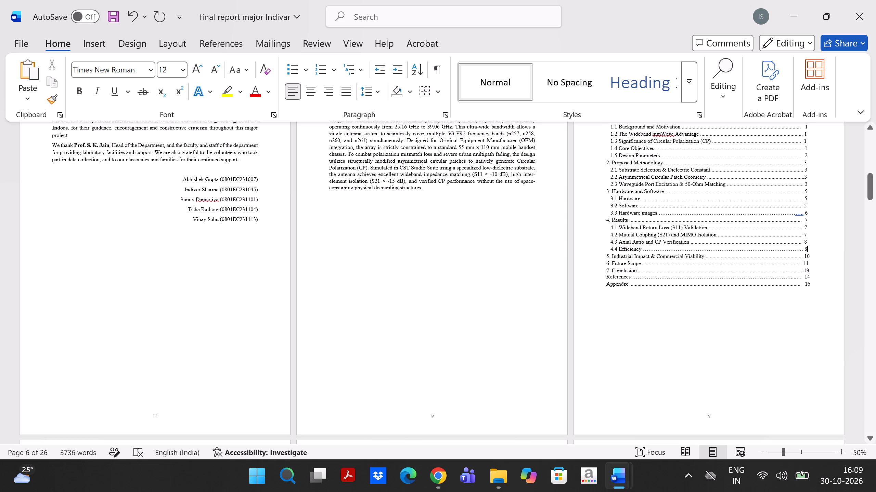
{"action": "scroll", "coordinate": [808, 376], "scroll_direction": "down", "scroll_amount": 9}
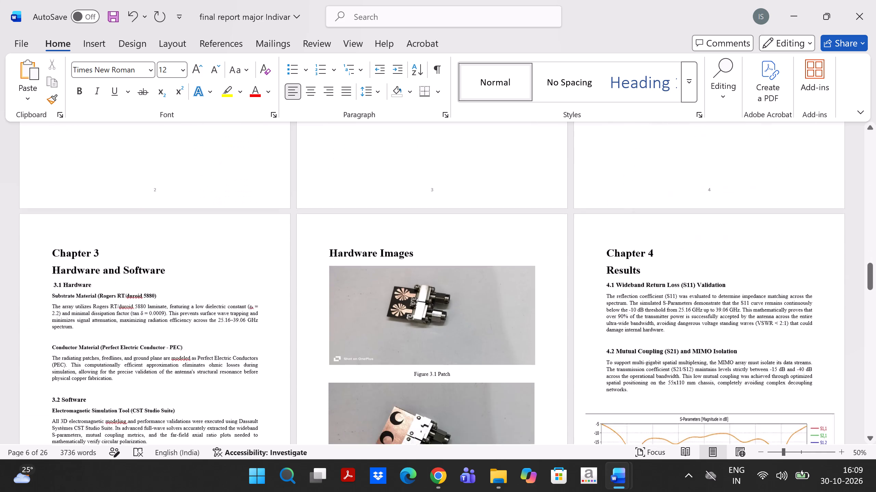
{"action": "scroll", "coordinate": [808, 376], "scroll_direction": "down", "scroll_amount": 6}
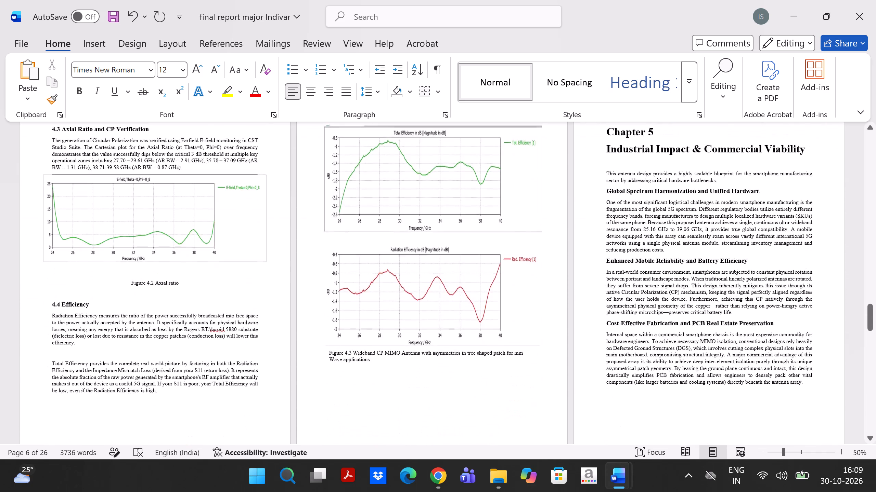
{"action": "scroll", "coordinate": [808, 376], "scroll_direction": "down", "scroll_amount": 6}
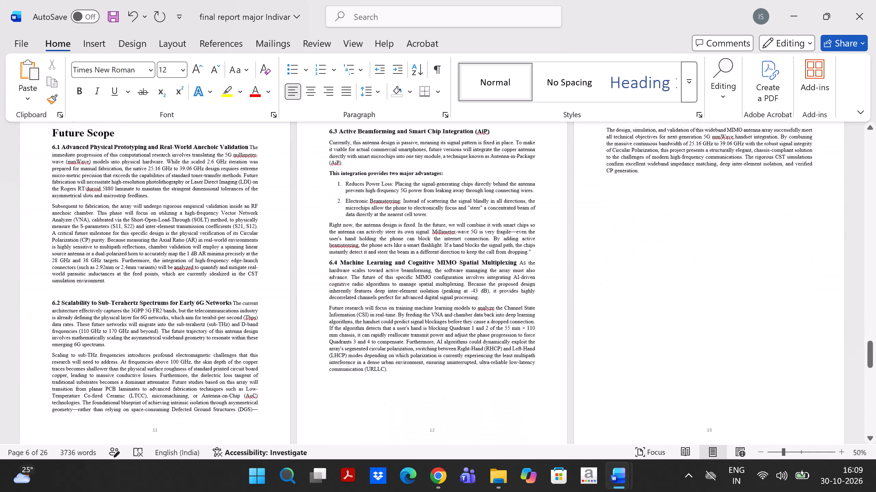
{"action": "scroll", "coordinate": [808, 376], "scroll_direction": "down", "scroll_amount": 6}
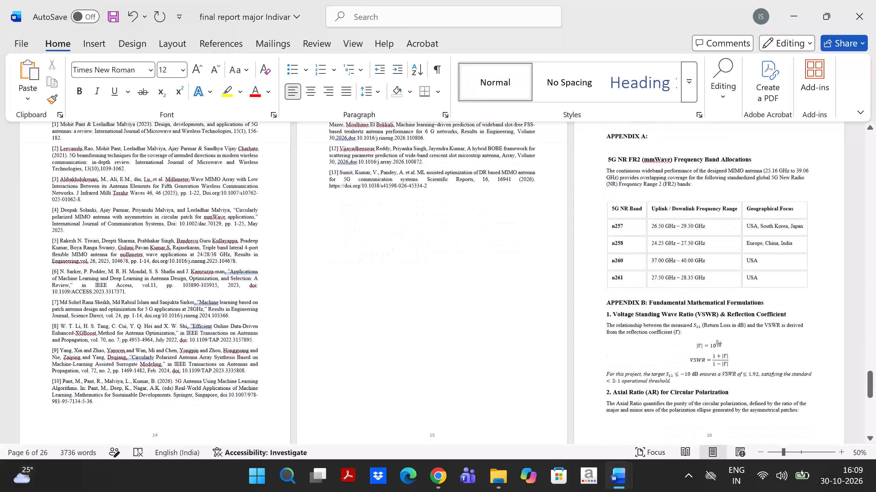
{"action": "scroll", "coordinate": [808, 376], "scroll_direction": "down", "scroll_amount": 6}
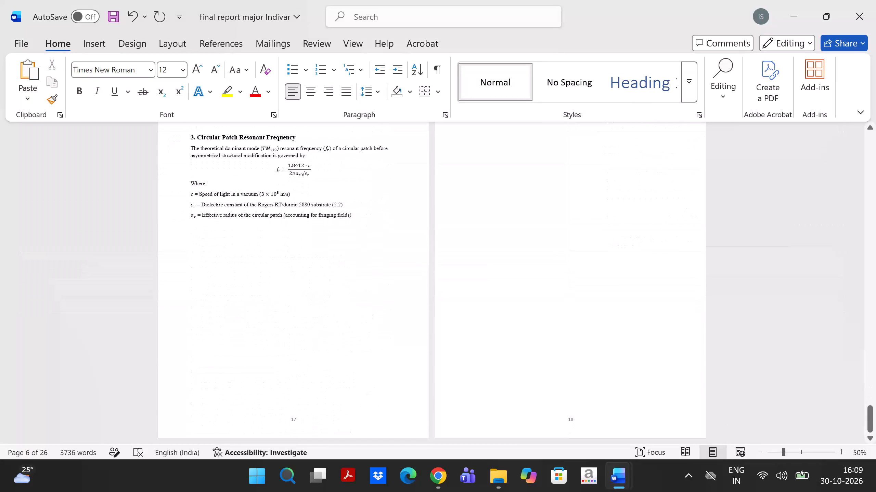
{"action": "scroll", "coordinate": [808, 376], "scroll_direction": "down", "scroll_amount": 2}
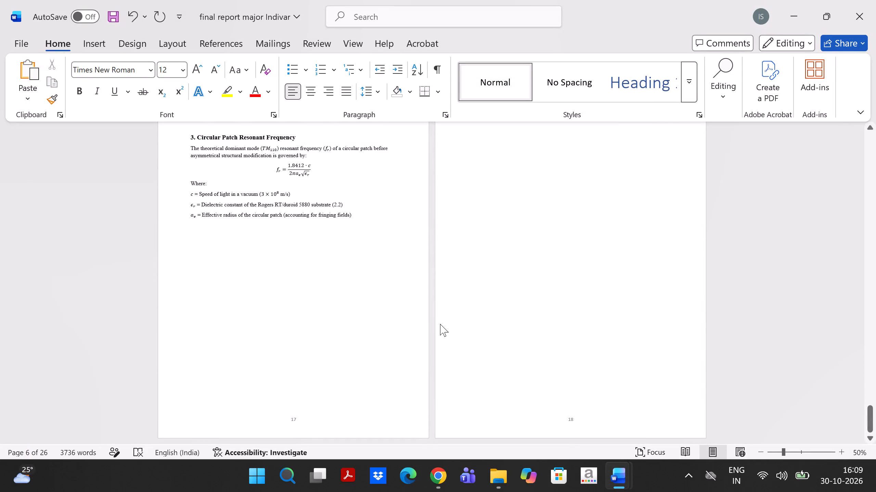
{"action": "scroll", "coordinate": [440, 324], "scroll_direction": "up", "scroll_amount": 12}
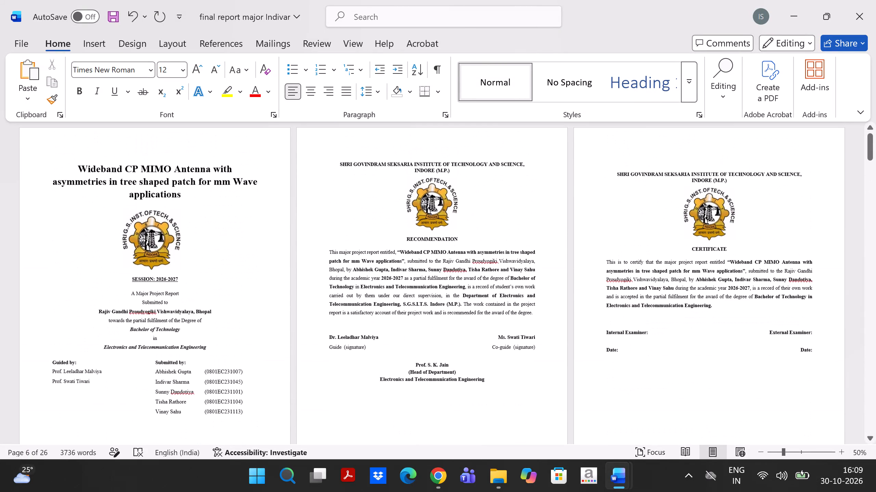
{"action": "scroll", "coordinate": [440, 324], "scroll_direction": "up", "scroll_amount": 2}
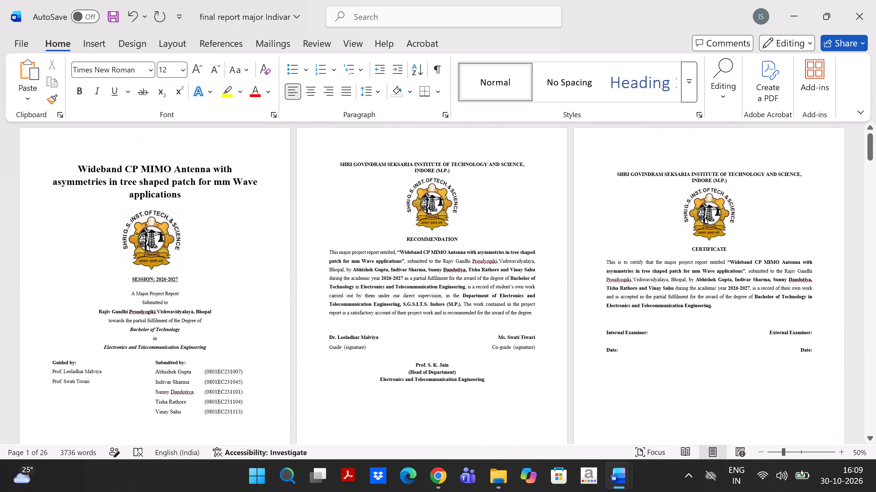
Search the report for S11 and locate its occurrence in the S-Parameters entry of the abbreviations list.
{"action": "key", "text": "ctrl+f"}
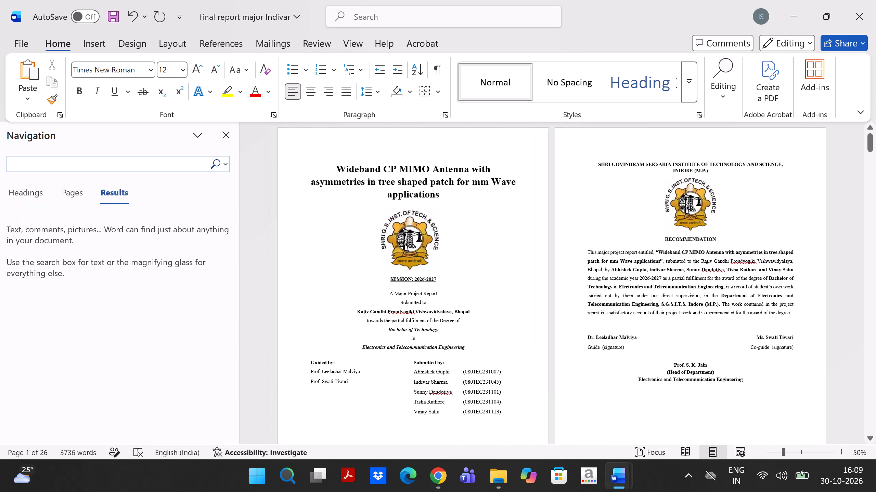
{"action": "type", "text": "S11"}
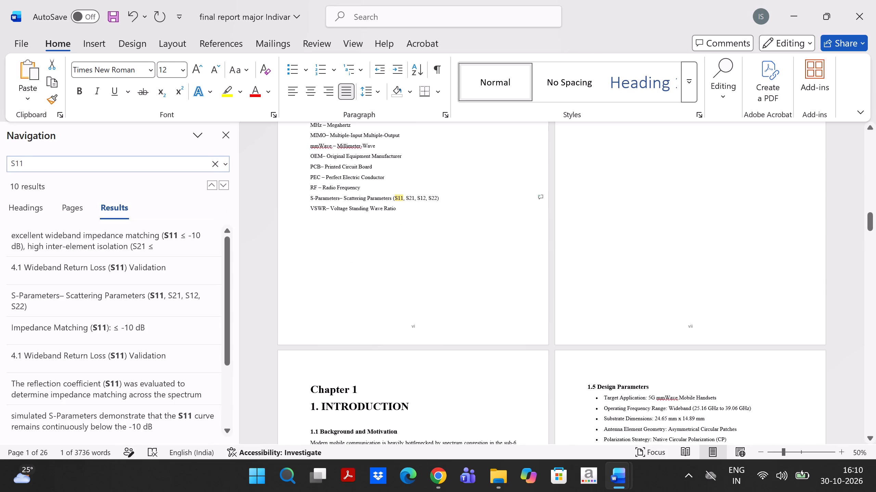
{"action": "scroll", "coordinate": [487, 171], "scroll_direction": "up", "scroll_amount": 1}
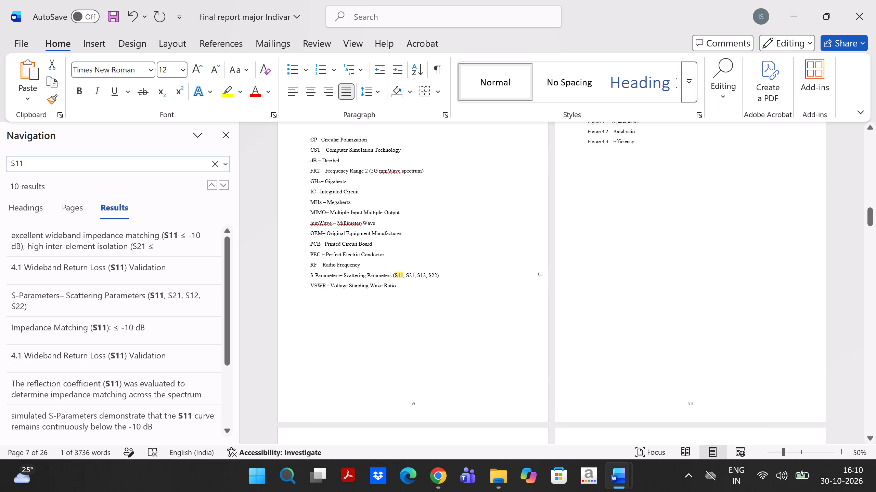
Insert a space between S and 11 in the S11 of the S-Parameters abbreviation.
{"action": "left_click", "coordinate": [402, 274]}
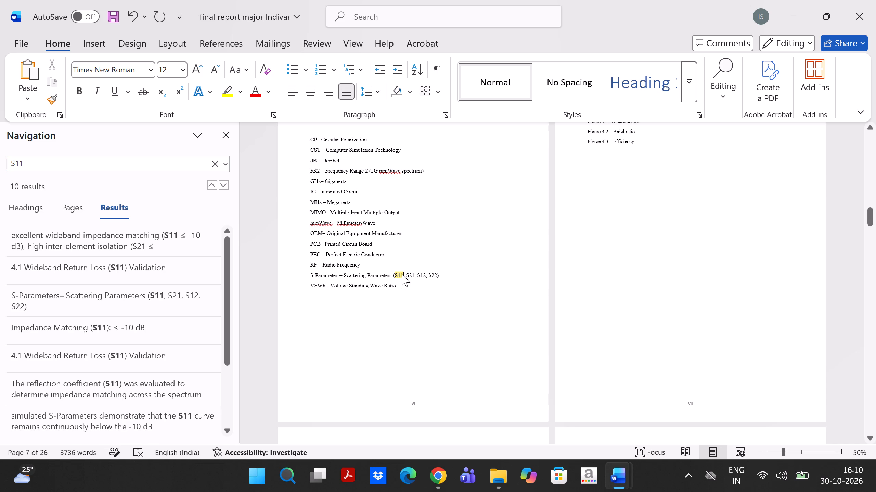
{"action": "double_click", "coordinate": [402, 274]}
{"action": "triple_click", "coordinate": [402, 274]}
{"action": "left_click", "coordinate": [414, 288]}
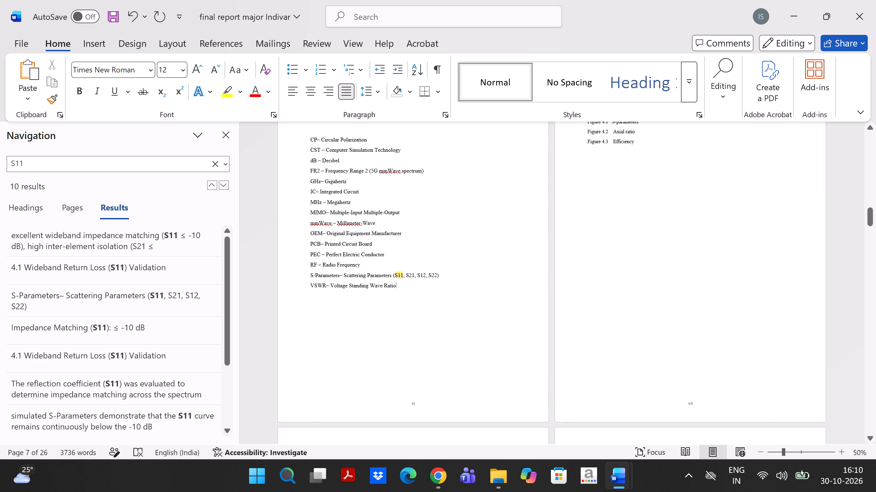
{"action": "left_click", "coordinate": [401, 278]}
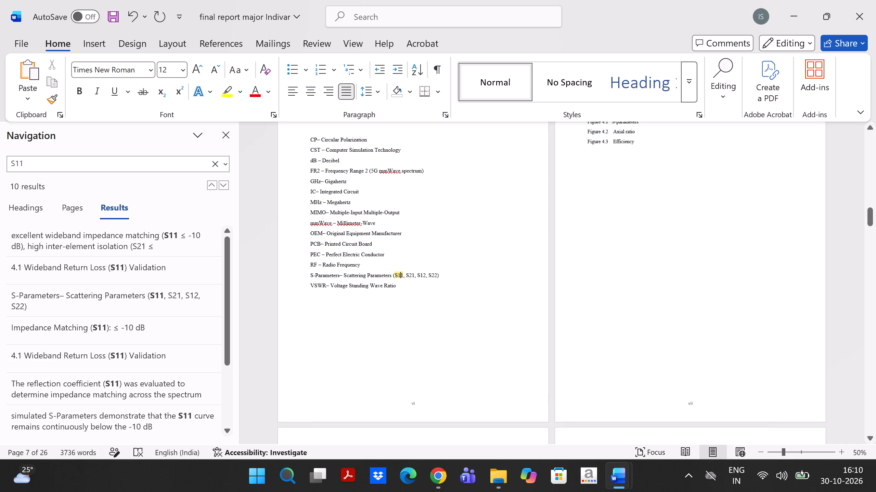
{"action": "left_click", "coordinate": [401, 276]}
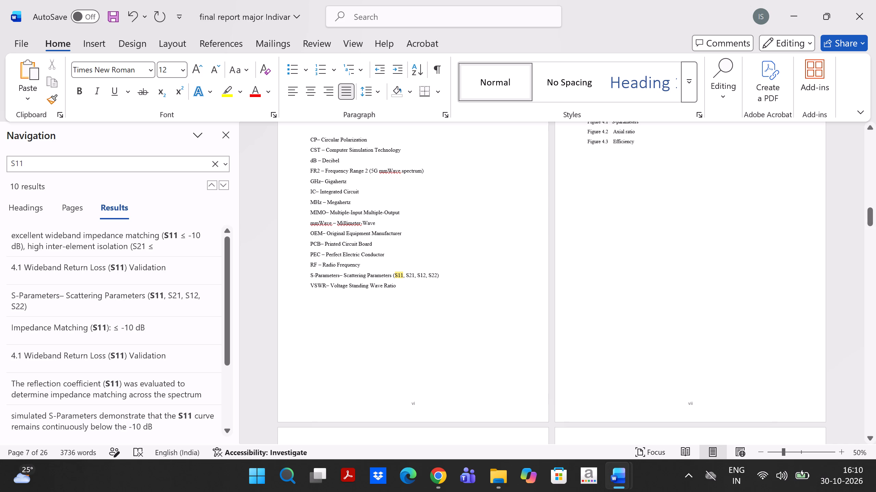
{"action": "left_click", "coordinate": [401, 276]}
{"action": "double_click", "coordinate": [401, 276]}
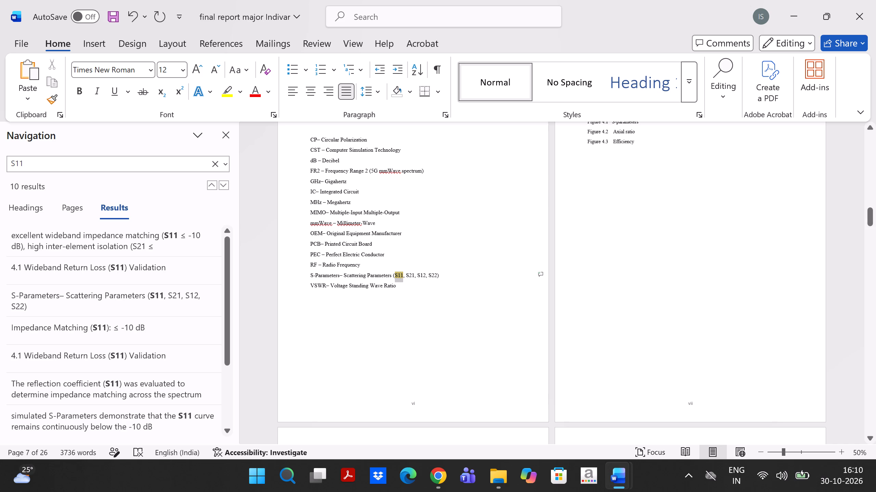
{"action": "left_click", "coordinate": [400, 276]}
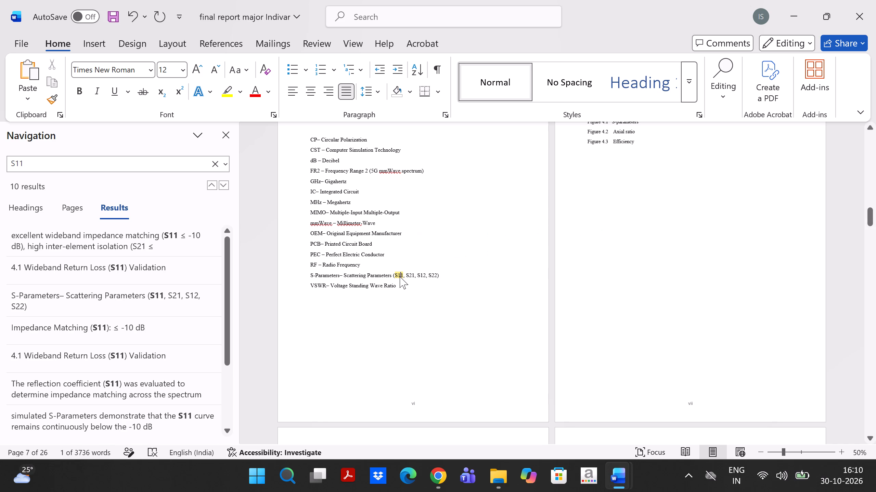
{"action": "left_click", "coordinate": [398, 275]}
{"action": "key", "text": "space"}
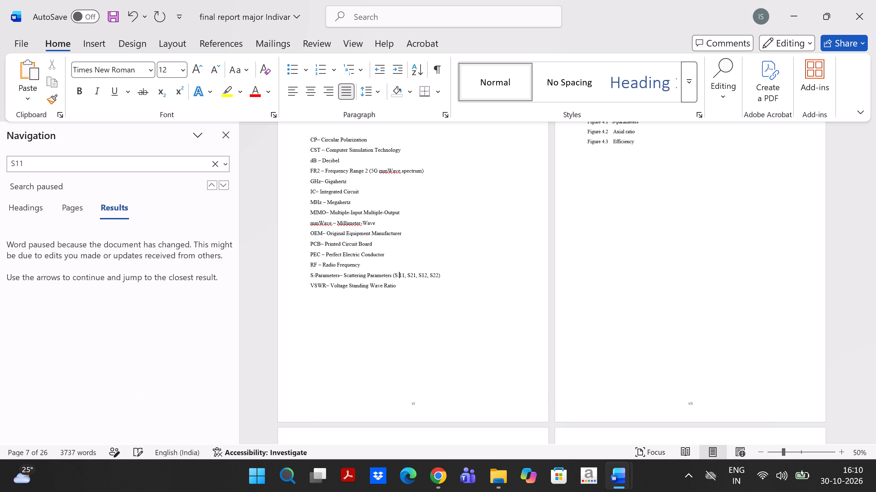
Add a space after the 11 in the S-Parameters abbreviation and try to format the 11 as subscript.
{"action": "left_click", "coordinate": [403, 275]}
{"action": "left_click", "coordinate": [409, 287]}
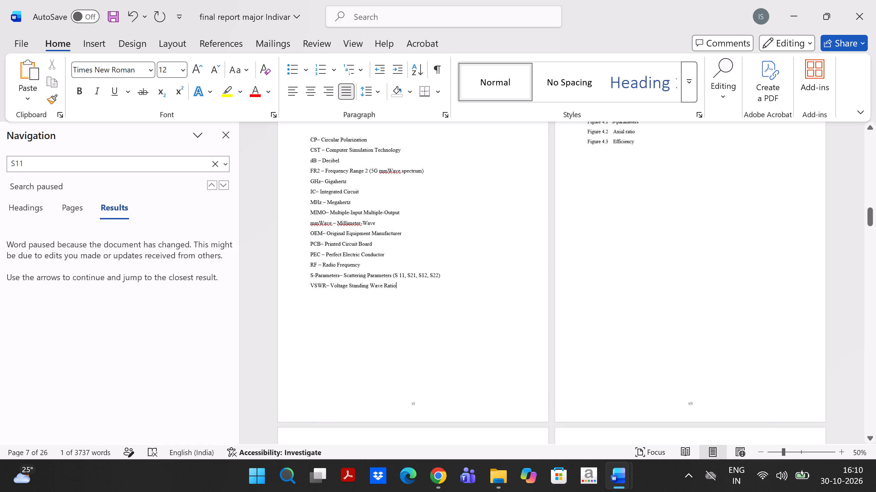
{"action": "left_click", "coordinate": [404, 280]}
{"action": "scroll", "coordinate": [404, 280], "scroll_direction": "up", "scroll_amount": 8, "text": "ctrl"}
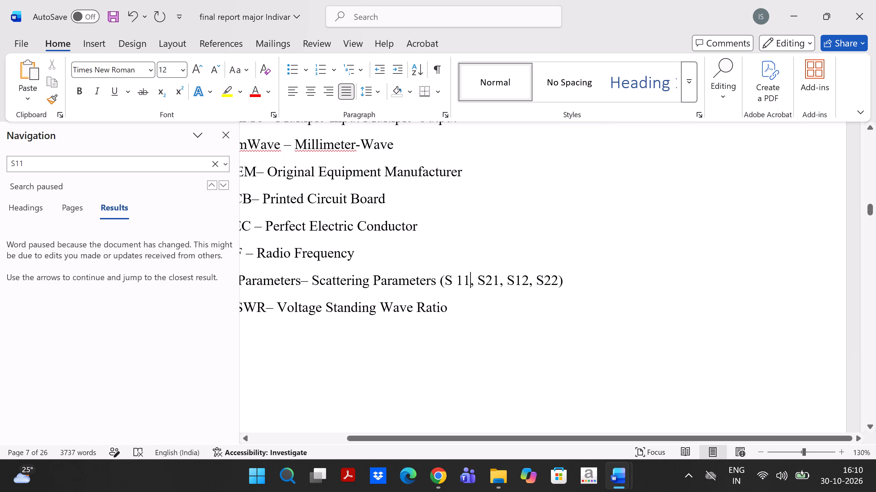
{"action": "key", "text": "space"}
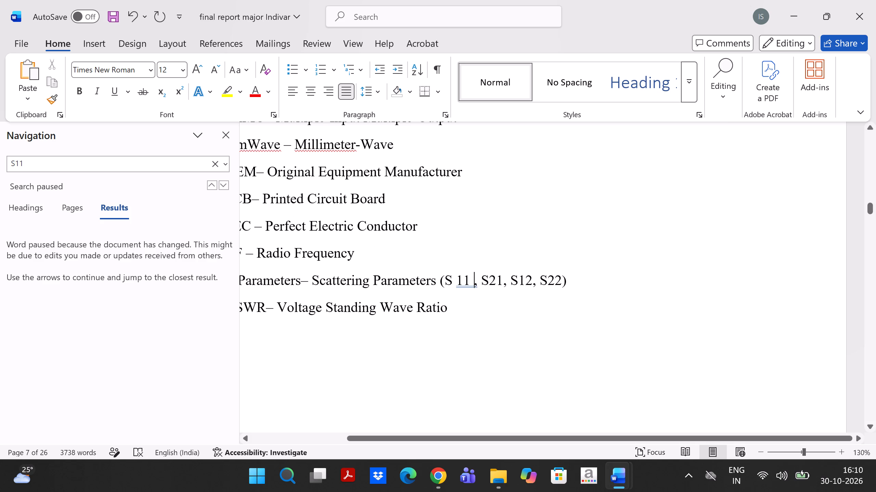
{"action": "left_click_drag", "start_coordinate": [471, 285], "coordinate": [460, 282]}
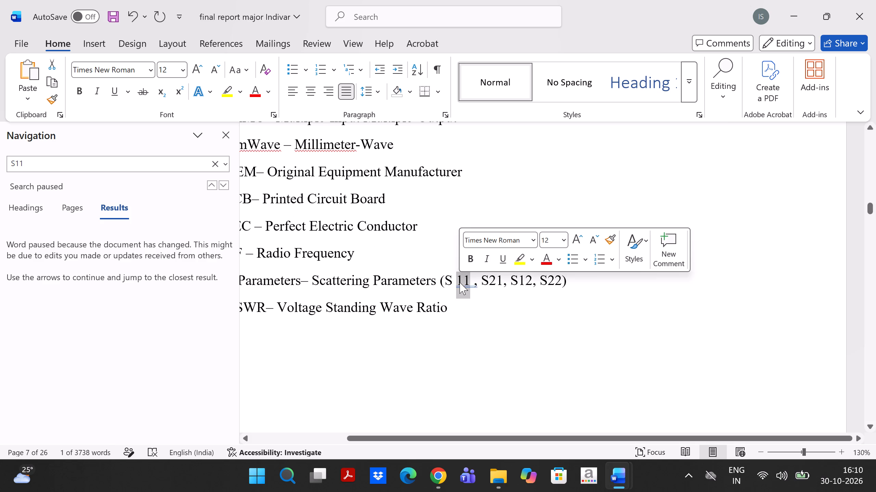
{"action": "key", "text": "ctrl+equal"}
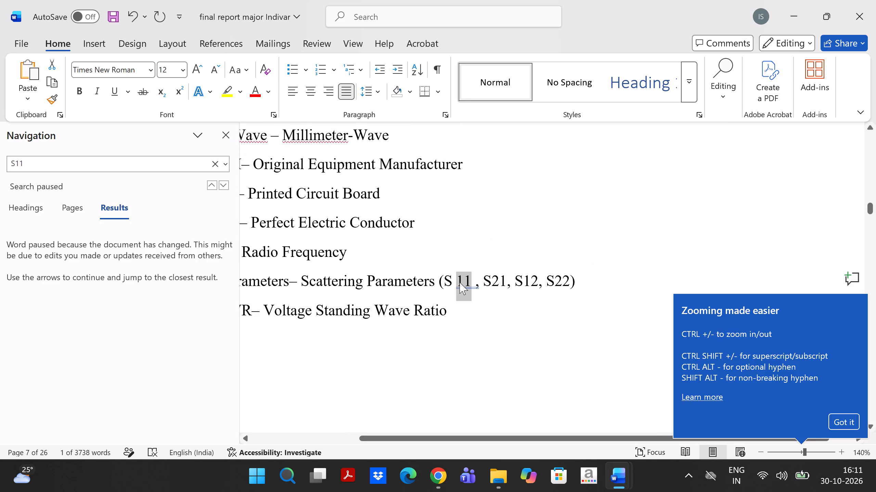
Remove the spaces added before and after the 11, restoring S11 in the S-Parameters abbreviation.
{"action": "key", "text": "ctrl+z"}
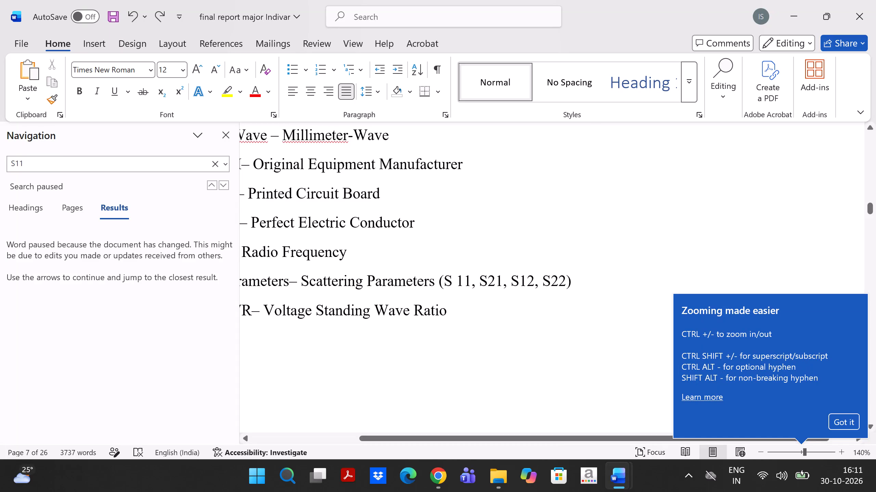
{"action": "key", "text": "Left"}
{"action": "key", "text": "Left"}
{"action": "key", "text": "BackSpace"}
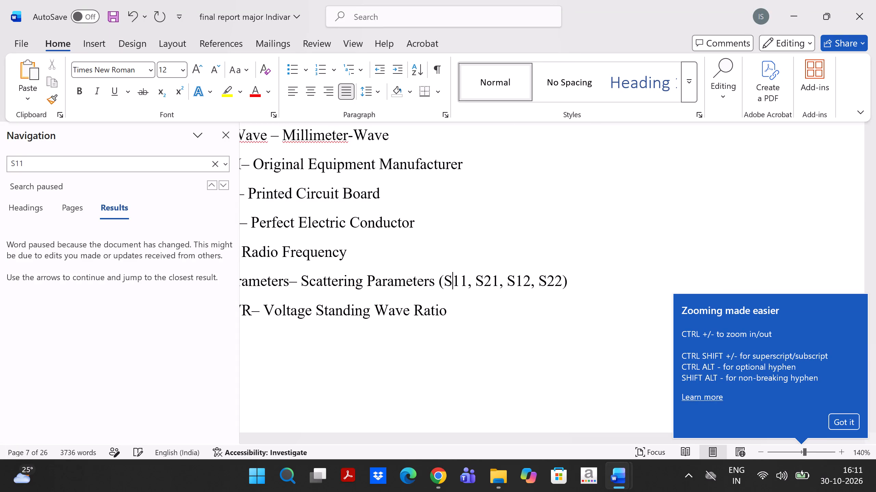
Search the report for S11 again and return to S11 in the S-Parameters entry of the abbreviations list.
{"action": "scroll", "coordinate": [608, 360], "scroll_direction": "up", "scroll_amount": 8, "text": "ctrl"}
{"action": "scroll", "coordinate": [608, 360], "scroll_direction": "down", "scroll_amount": 16, "text": "ctrl"}
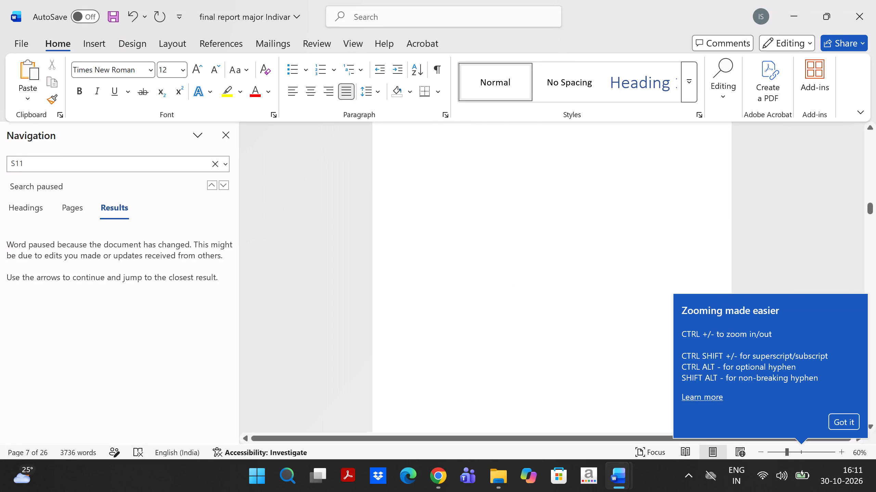
{"action": "scroll", "coordinate": [608, 360], "scroll_direction": "down", "scroll_amount": 8, "text": "ctrl"}
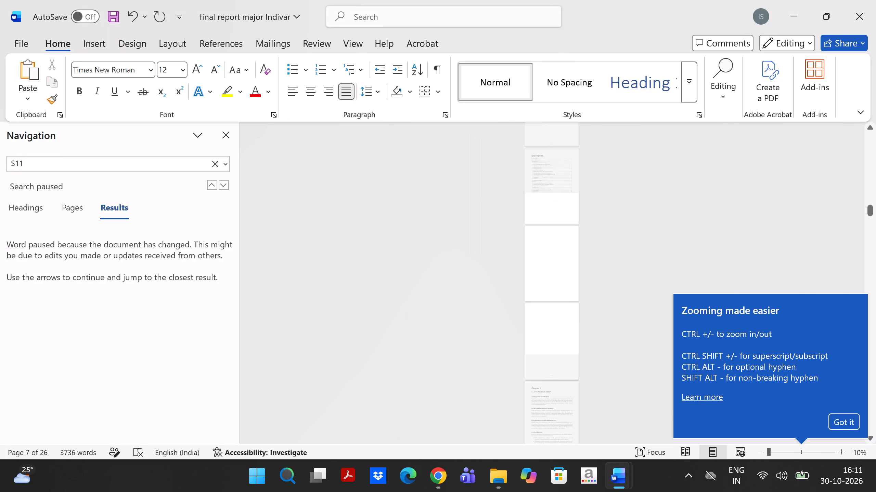
{"action": "scroll", "coordinate": [443, 269], "scroll_direction": "up", "scroll_amount": 6, "text": "ctrl"}
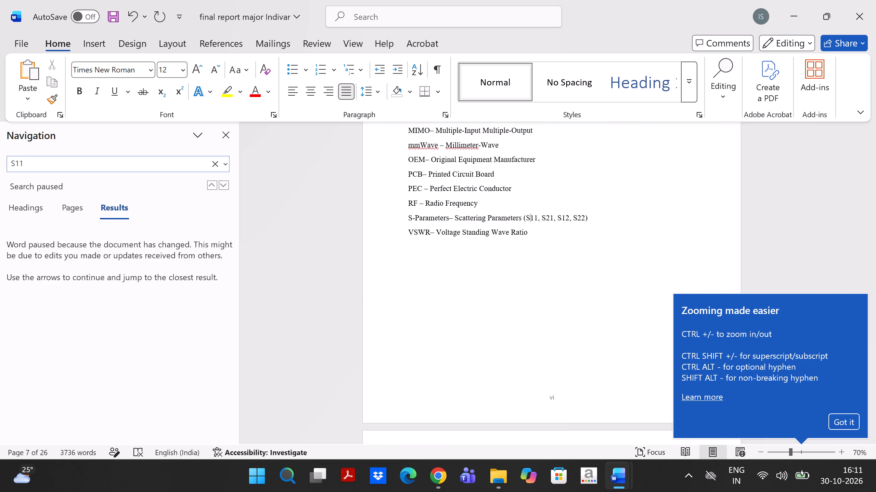
{"action": "left_click", "coordinate": [35, 162]}
{"action": "left_click", "coordinate": [35, 162]}
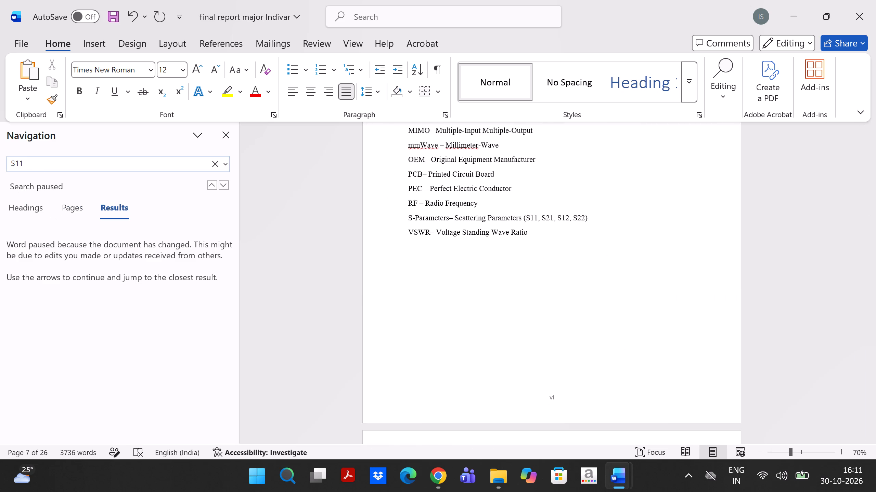
{"action": "key", "text": "Return"}
{"action": "scroll", "coordinate": [446, 213], "scroll_direction": "up", "scroll_amount": 2}
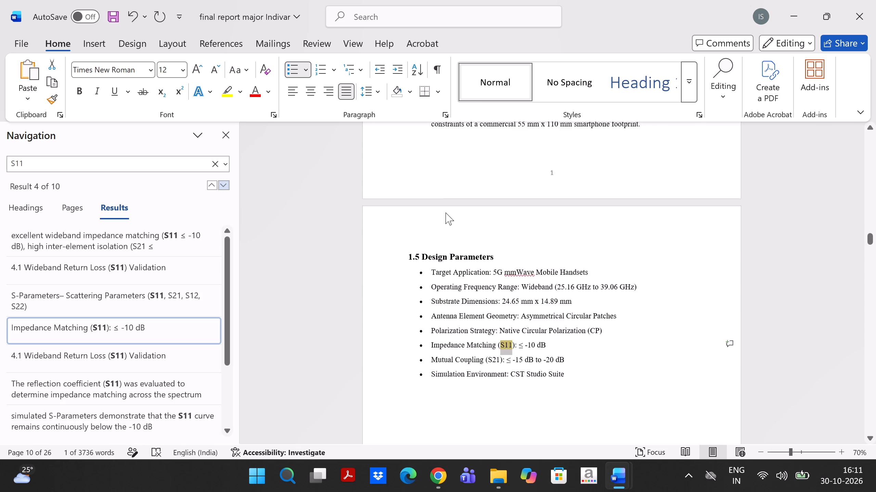
{"action": "scroll", "coordinate": [446, 213], "scroll_direction": "up", "scroll_amount": 6}
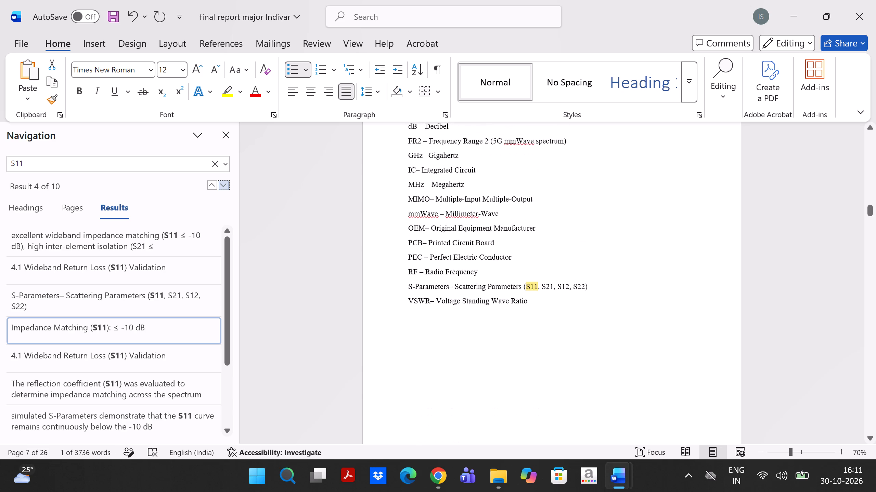
{"action": "scroll", "coordinate": [446, 213], "scroll_direction": "up", "scroll_amount": 1}
{"action": "left_click", "coordinate": [538, 331]}
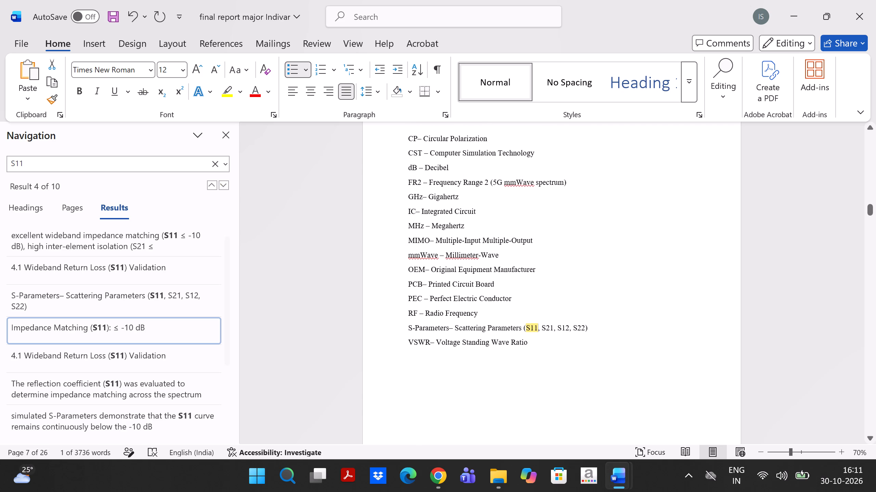
Format the 11 of S11 and the 21 of S21 as subscripts in the S-Parameters entry of the abbreviations list.
{"action": "left_click_drag", "start_coordinate": [538, 331], "coordinate": [534, 331]}
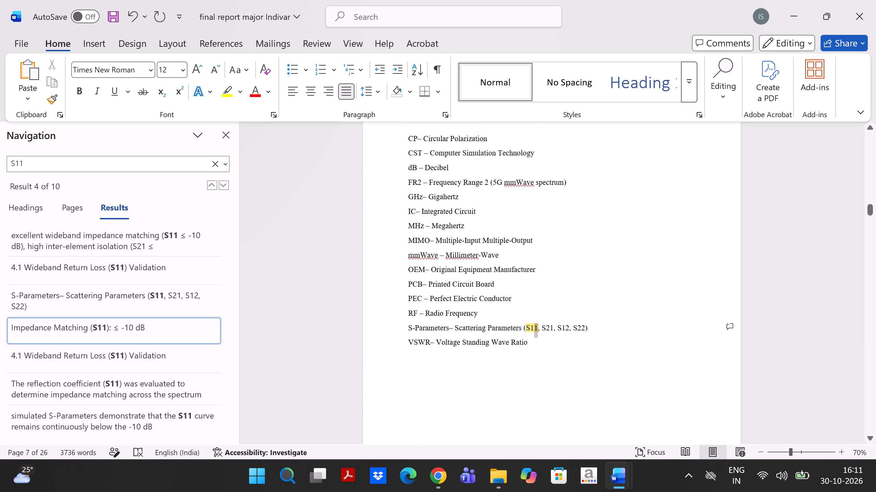
{"action": "left_click_drag", "start_coordinate": [534, 331], "coordinate": [531, 331]}
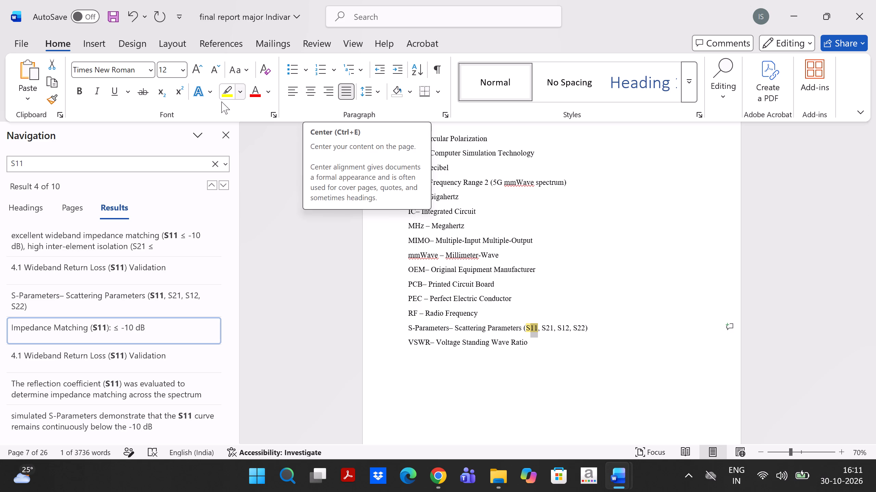
{"action": "left_click", "coordinate": [165, 97]}
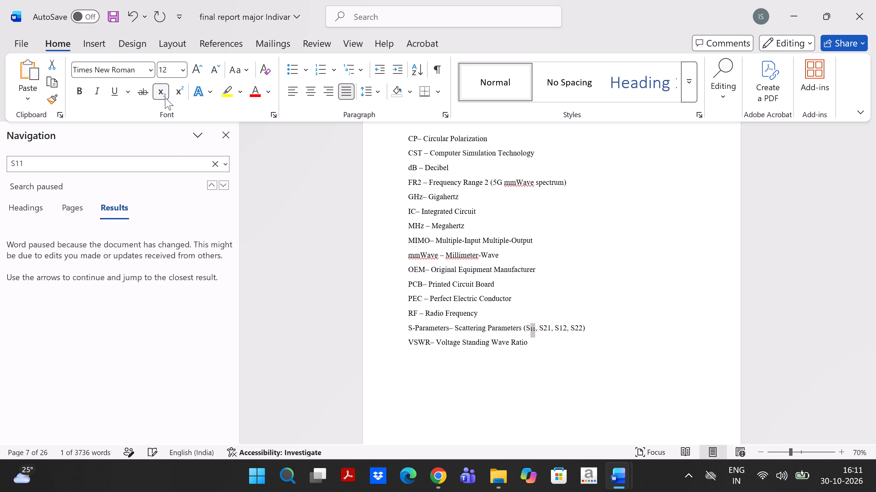
{"action": "left_click", "coordinate": [548, 326]}
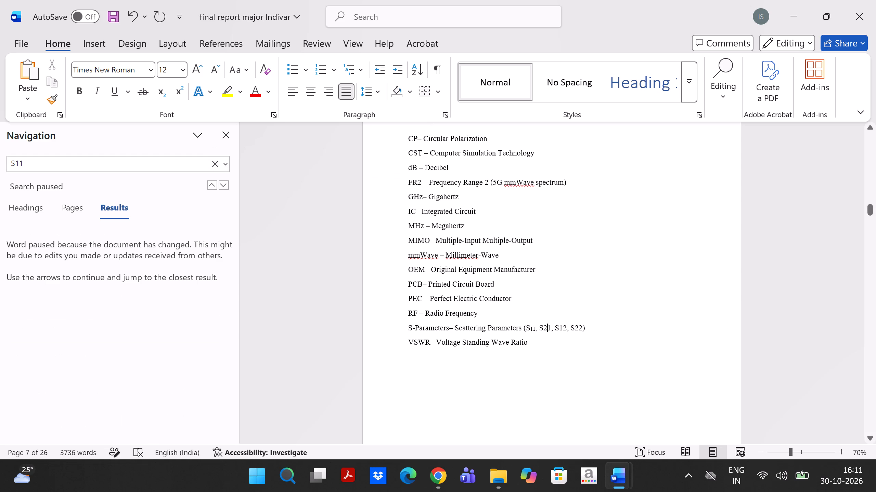
{"action": "double_click", "coordinate": [550, 328]}
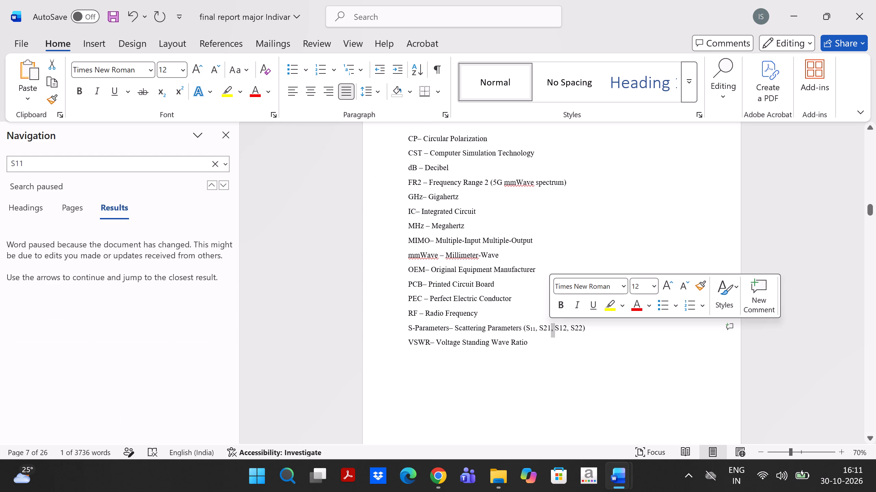
{"action": "left_click", "coordinate": [550, 328]}
{"action": "left_click_drag", "start_coordinate": [550, 328], "coordinate": [545, 328]}
{"action": "left_click", "coordinate": [161, 93]}
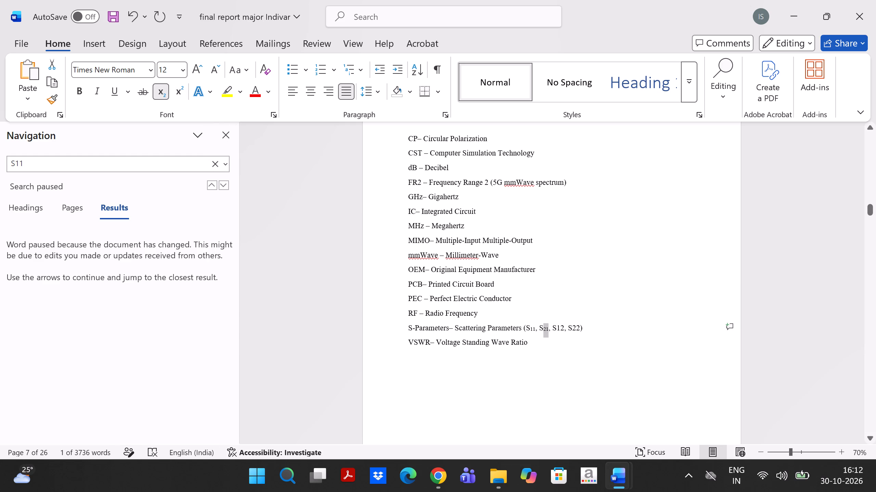
Format the 12 of S12 and the 22 of S22 as subscripts in the same S-Parameters abbreviation.
{"action": "left_click_drag", "start_coordinate": [564, 326], "coordinate": [557, 326]}
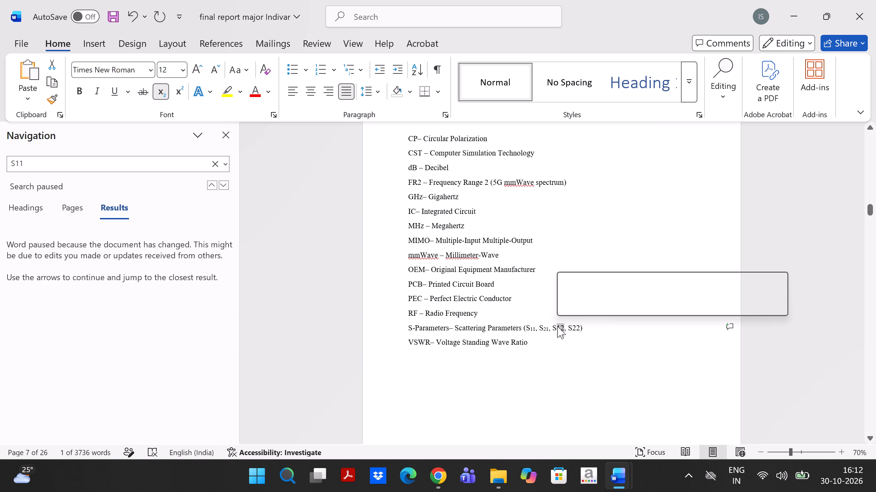
{"action": "left_click", "coordinate": [165, 93]}
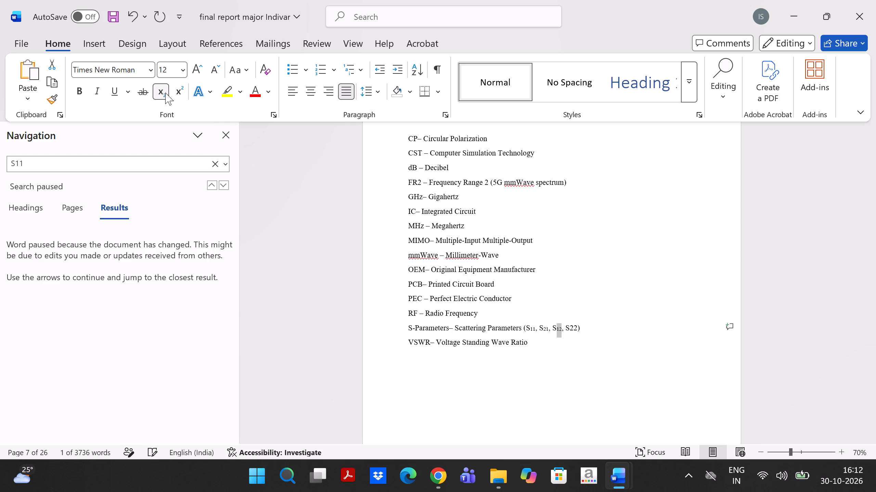
{"action": "key", "text": "Right"}
{"action": "key", "text": "Right"}
{"action": "key", "text": "Right"}
{"action": "key", "text": "Right"}
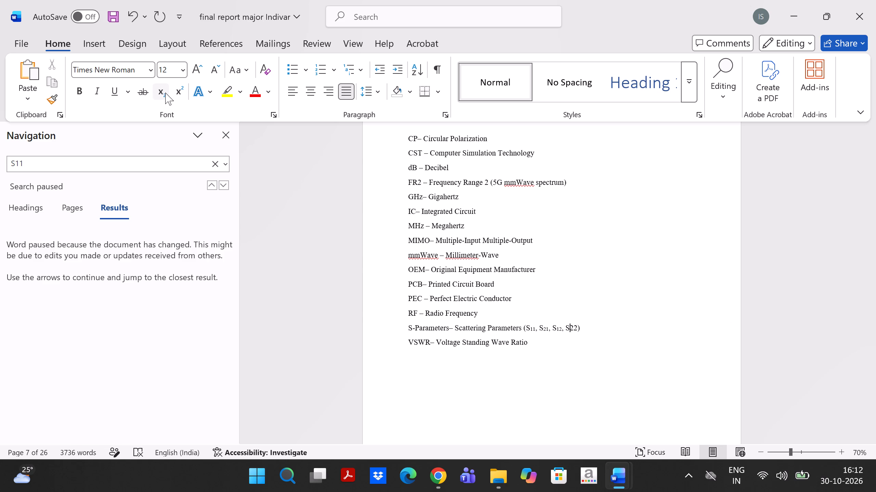
{"action": "key", "text": "Right"}
{"action": "left_click", "coordinate": [576, 328]}
{"action": "left_click_drag", "start_coordinate": [576, 328], "coordinate": [570, 327]}
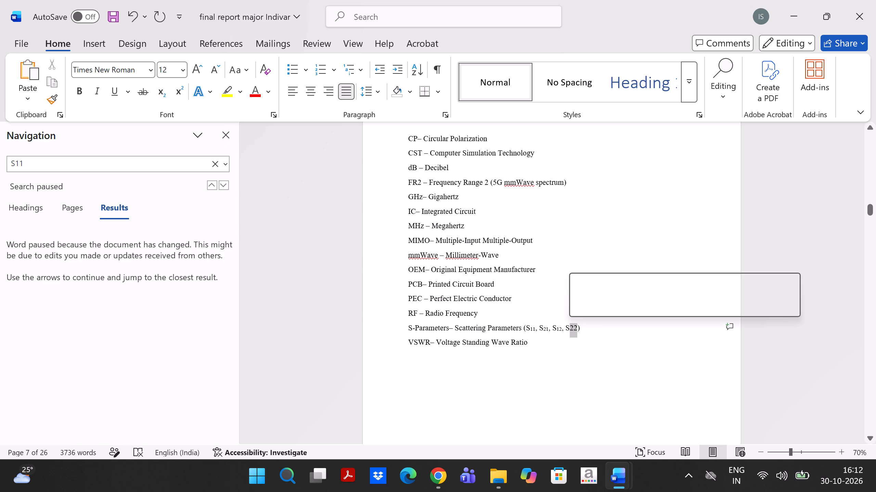
{"action": "left_click", "coordinate": [162, 92]}
Look through the report from the List of Figures to Chapter 4 Results for S-parameter notation without subscripts.
{"action": "scroll", "coordinate": [461, 288], "scroll_direction": "down", "scroll_amount": 2}
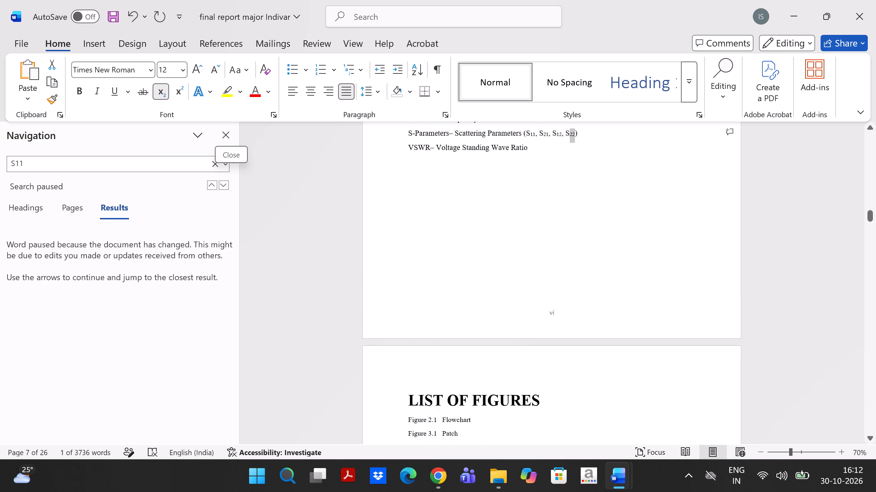
{"action": "scroll", "coordinate": [461, 288], "scroll_direction": "down", "scroll_amount": 5}
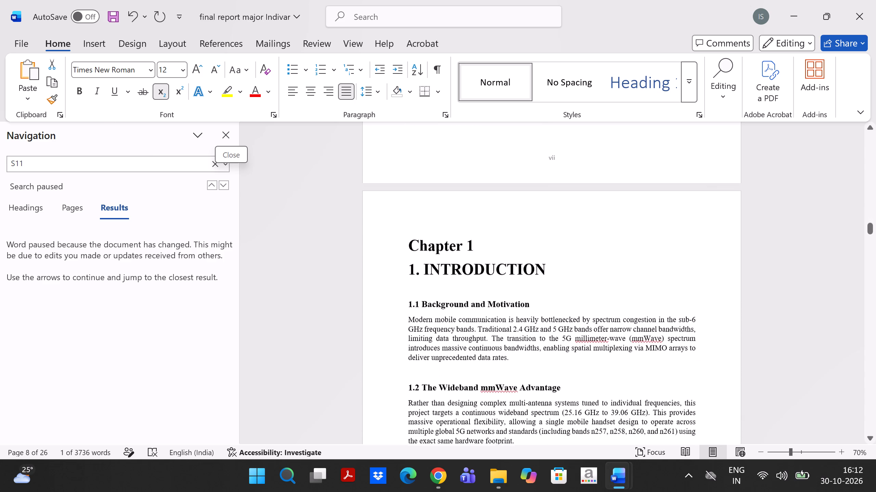
{"action": "scroll", "coordinate": [461, 288], "scroll_direction": "down", "scroll_amount": 4}
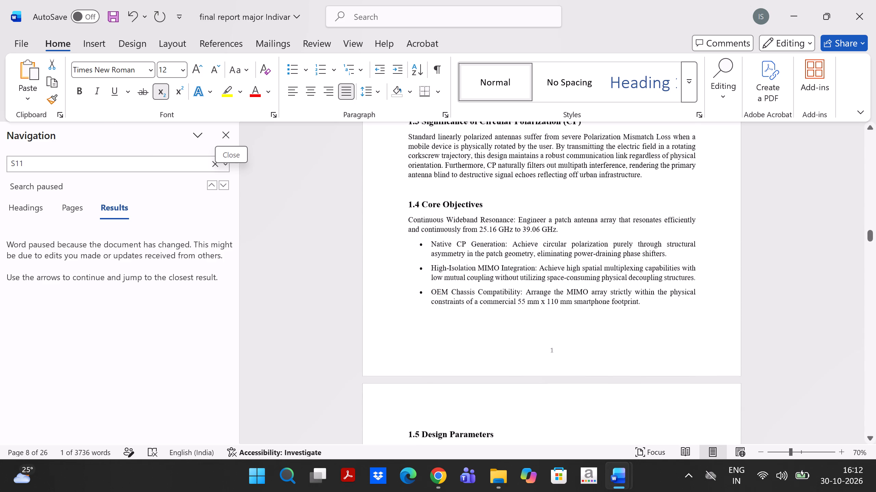
{"action": "scroll", "coordinate": [461, 288], "scroll_direction": "down", "scroll_amount": 4}
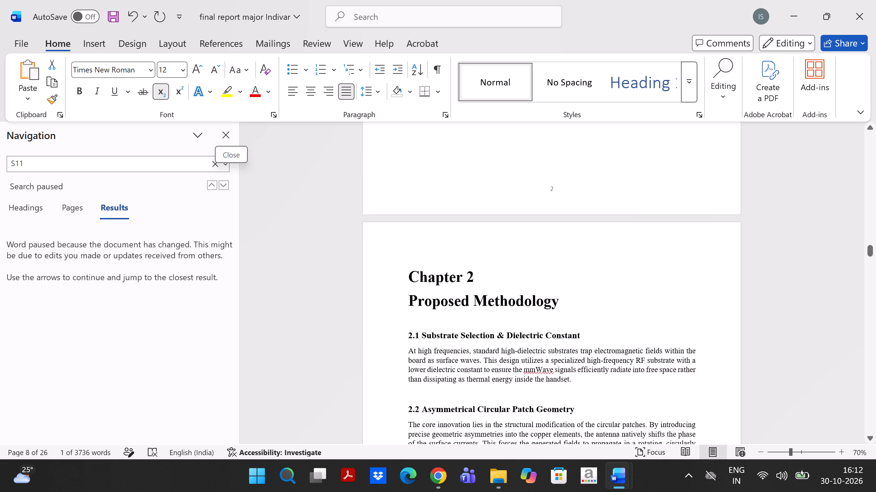
{"action": "scroll", "coordinate": [461, 288], "scroll_direction": "down", "scroll_amount": 2}
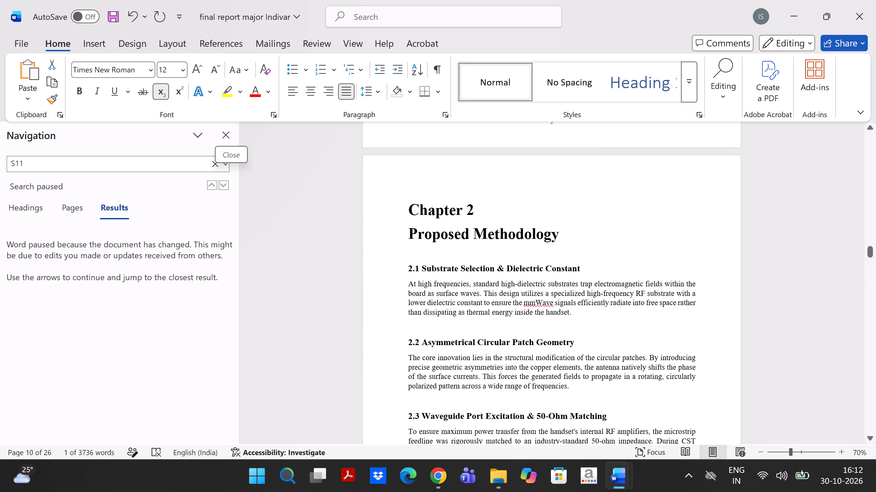
{"action": "scroll", "coordinate": [461, 288], "scroll_direction": "down", "scroll_amount": 7}
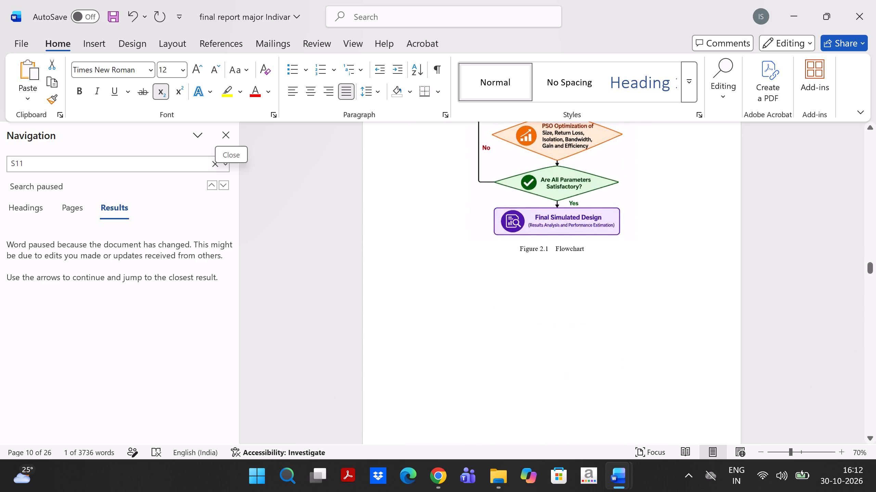
{"action": "scroll", "coordinate": [461, 288], "scroll_direction": "down", "scroll_amount": 5}
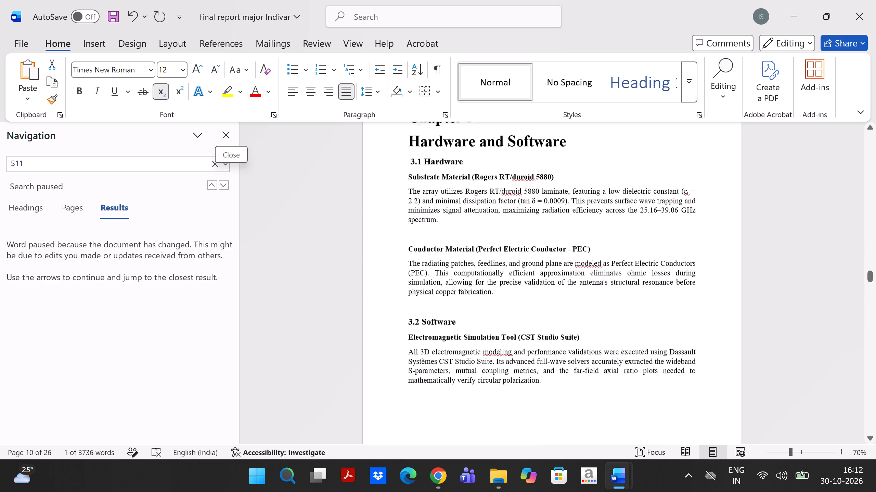
{"action": "scroll", "coordinate": [461, 288], "scroll_direction": "down", "scroll_amount": 4}
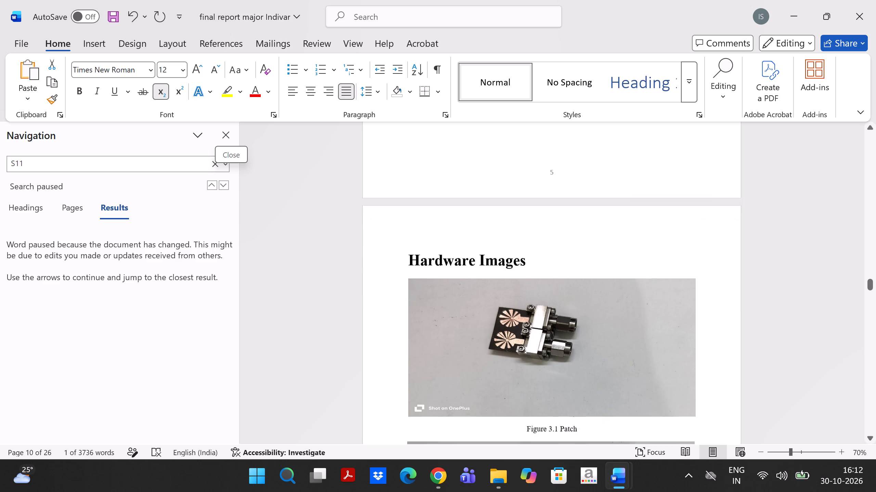
{"action": "scroll", "coordinate": [461, 288], "scroll_direction": "down", "scroll_amount": 4}
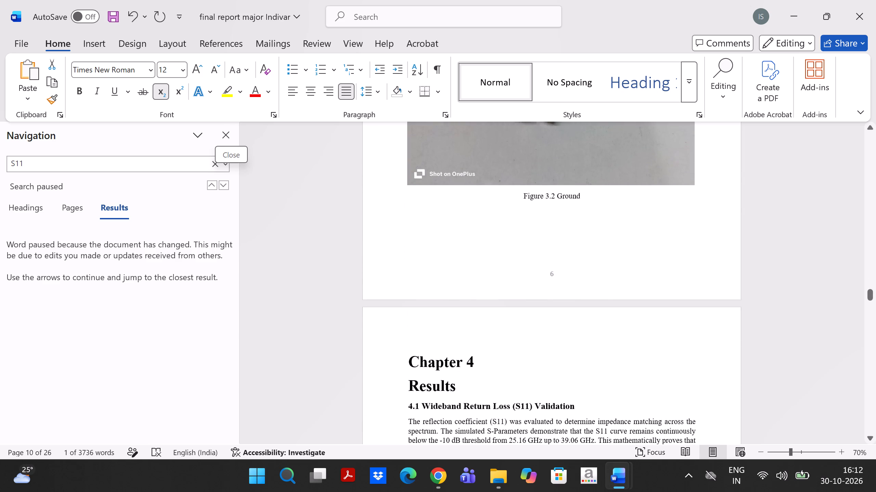
{"action": "scroll", "coordinate": [461, 288], "scroll_direction": "down", "scroll_amount": 1}
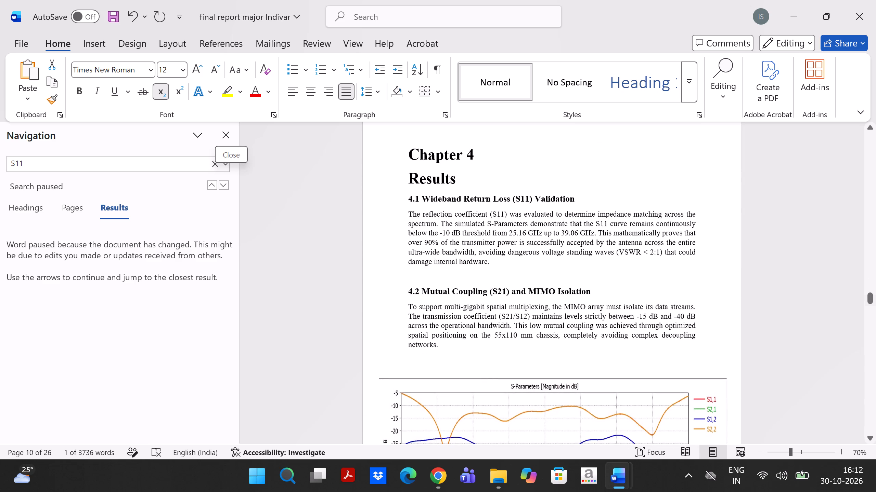
Search for S11 again and format its 11 as subscript in the Impedance Matching bullet of section 1.5 Design Parameters.
{"action": "left_click", "coordinate": [87, 164]}
{"action": "key", "text": "Return"}
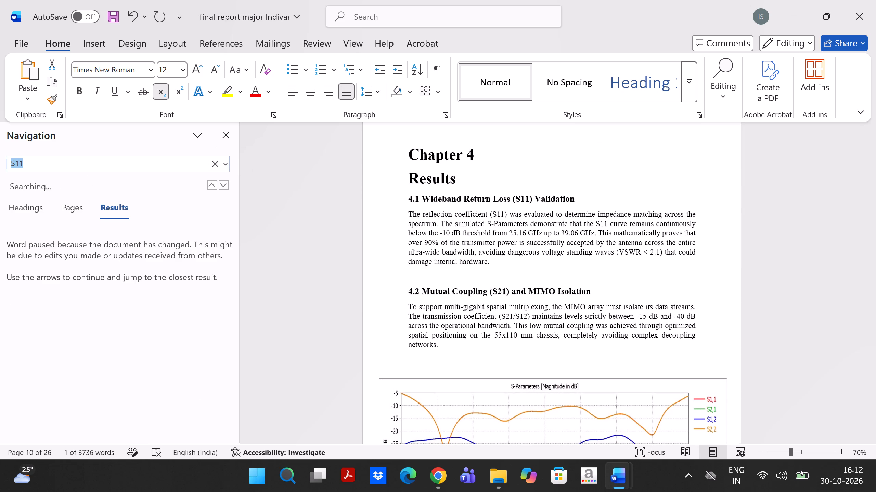
{"action": "scroll", "coordinate": [463, 228], "scroll_direction": "up", "scroll_amount": 3}
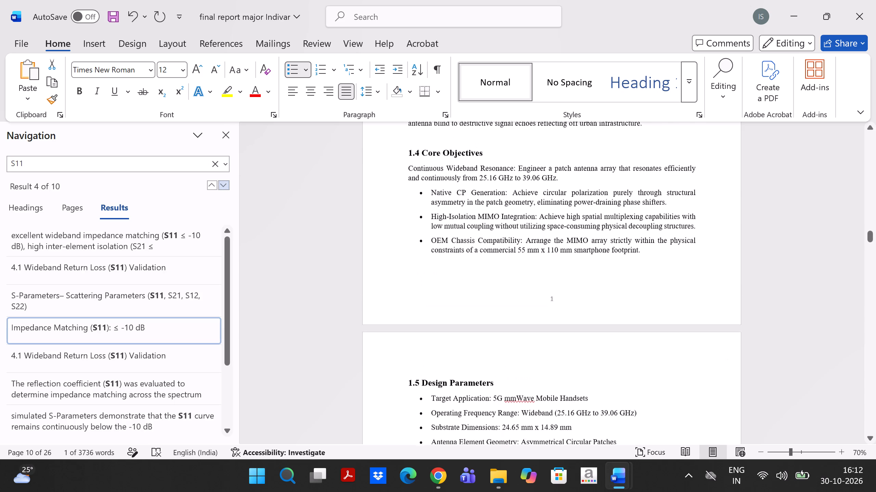
{"action": "scroll", "coordinate": [463, 228], "scroll_direction": "up", "scroll_amount": 6}
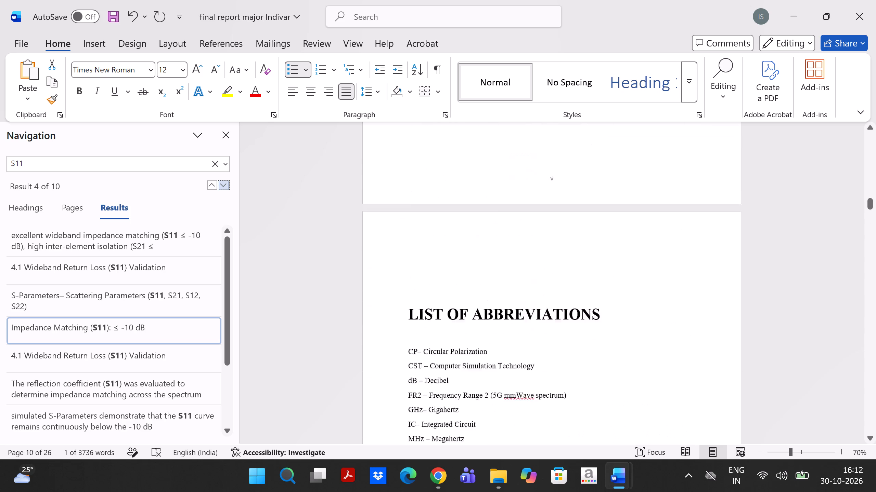
{"action": "scroll", "coordinate": [463, 228], "scroll_direction": "up", "scroll_amount": 2}
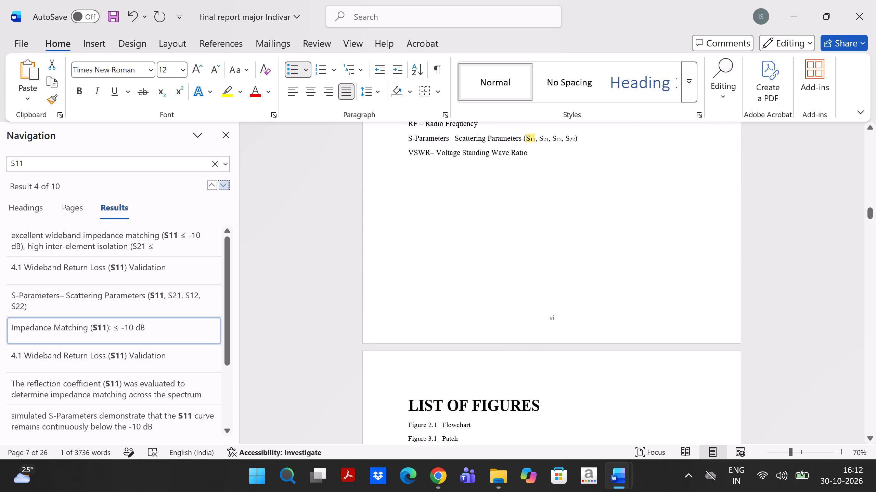
{"action": "scroll", "coordinate": [463, 228], "scroll_direction": "up", "scroll_amount": 1}
{"action": "scroll", "coordinate": [525, 340], "scroll_direction": "down", "scroll_amount": 2}
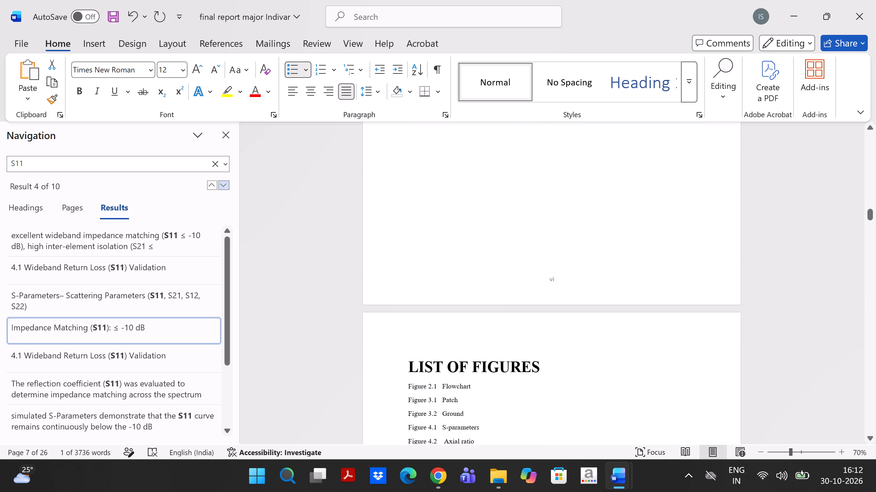
{"action": "scroll", "coordinate": [525, 340], "scroll_direction": "down", "scroll_amount": 4}
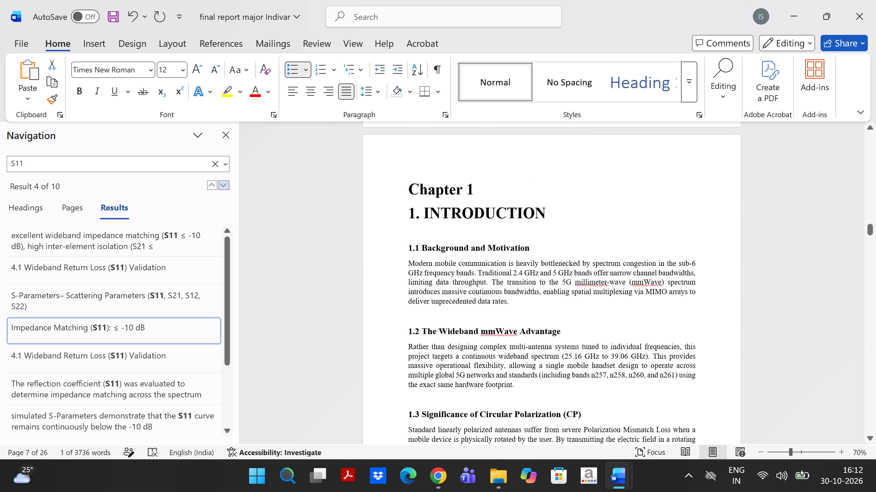
{"action": "scroll", "coordinate": [525, 340], "scroll_direction": "down", "scroll_amount": 4}
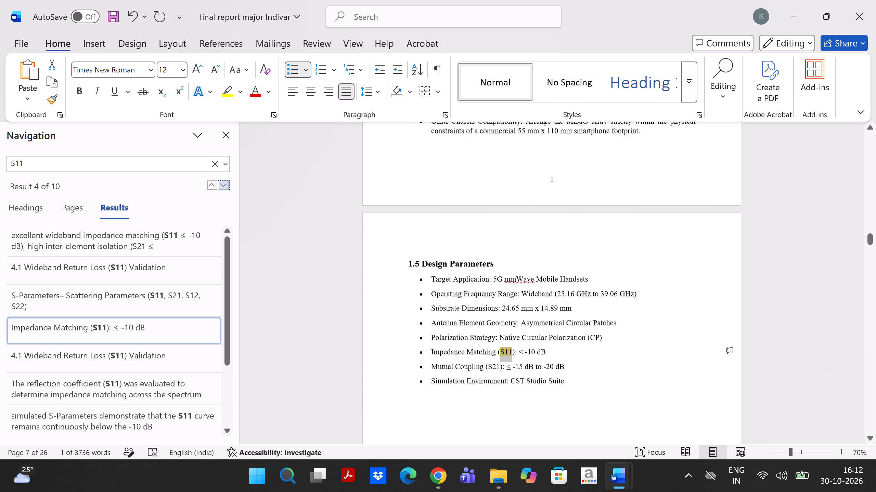
{"action": "left_click", "coordinate": [512, 352]}
{"action": "left_click", "coordinate": [512, 352]}
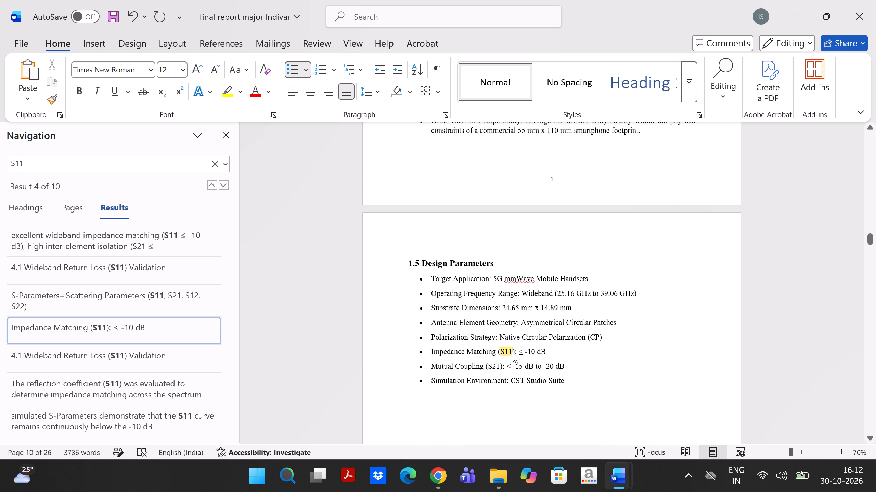
{"action": "left_click_drag", "start_coordinate": [512, 351], "coordinate": [510, 351]}
{"action": "left_click_drag", "start_coordinate": [510, 351], "coordinate": [506, 351]}
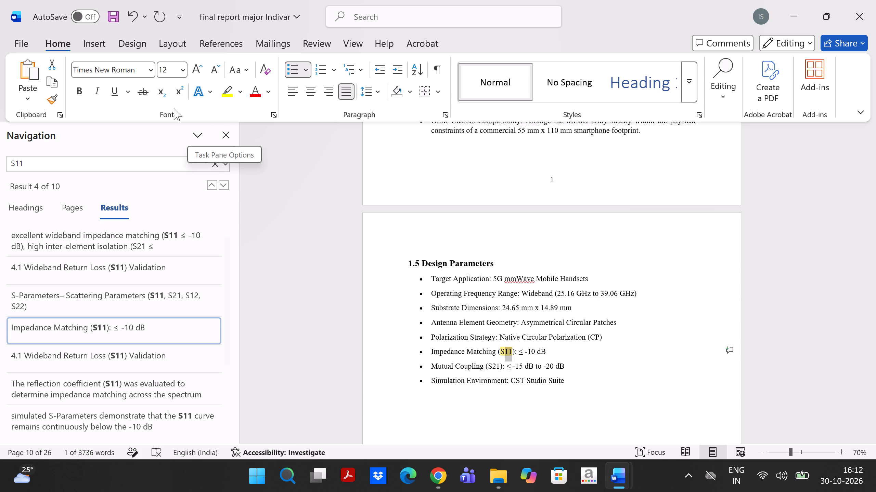
{"action": "left_click", "coordinate": [163, 93]}
Format the 21 of S21 as subscript in the Mutual Coupling bullet of section 1.5 Design Parameters.
{"action": "scroll", "coordinate": [439, 304], "scroll_direction": "down", "scroll_amount": 1}
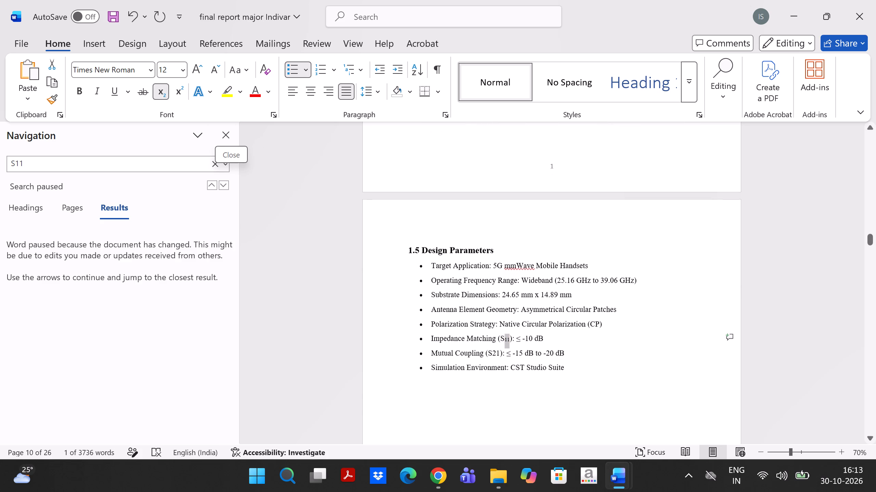
{"action": "scroll", "coordinate": [439, 304], "scroll_direction": "down", "scroll_amount": 1}
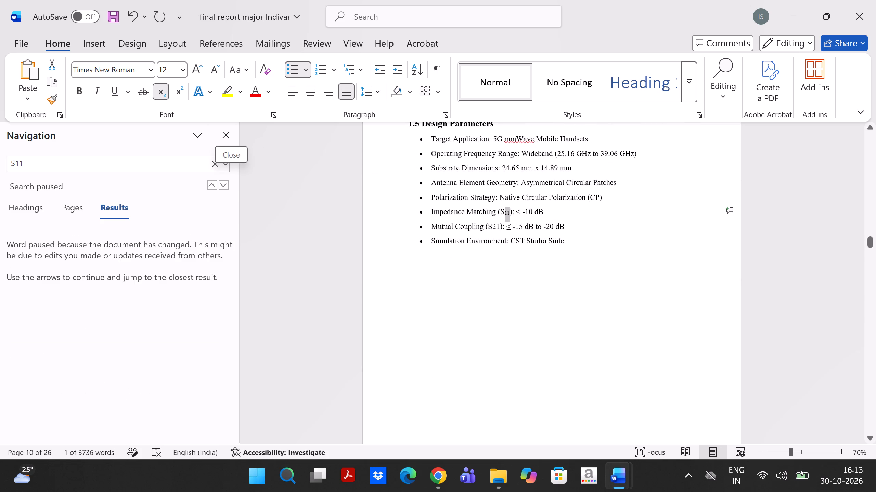
{"action": "left_click", "coordinate": [498, 228]}
{"action": "left_click", "coordinate": [498, 228]}
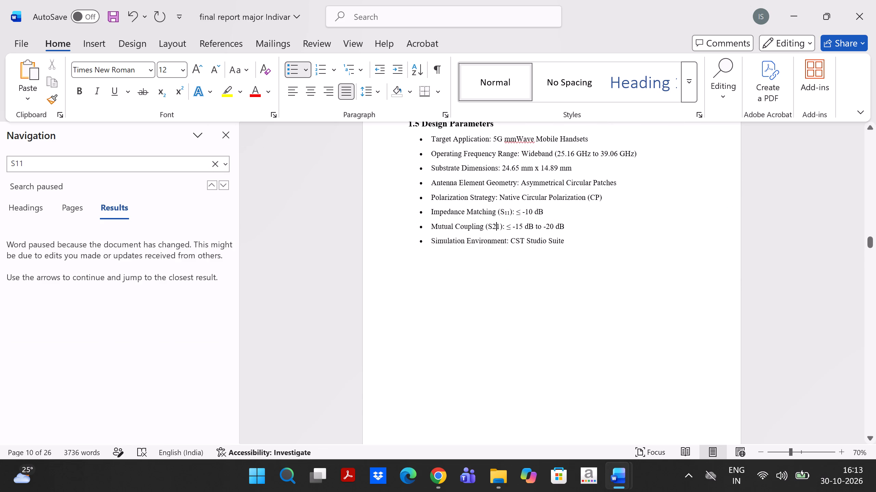
{"action": "left_click", "coordinate": [495, 245]}
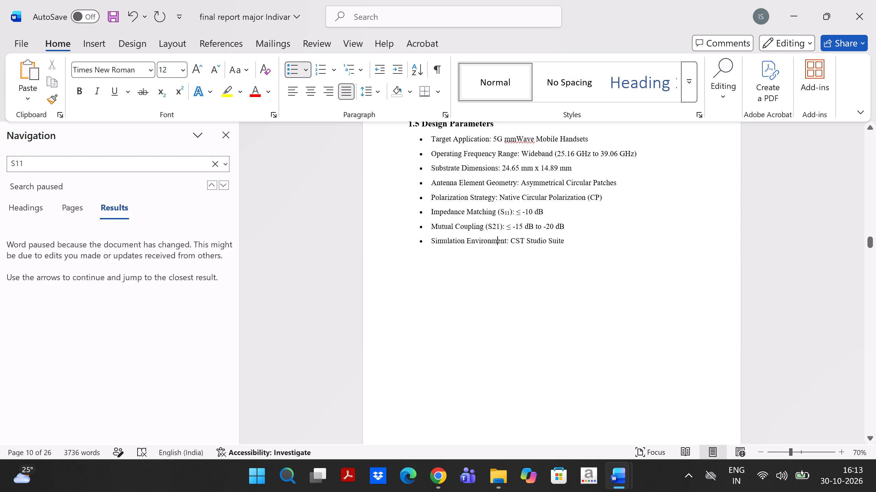
{"action": "double_click", "coordinate": [498, 226]}
{"action": "left_click", "coordinate": [505, 241]}
{"action": "left_click_drag", "start_coordinate": [498, 226], "coordinate": [494, 224]}
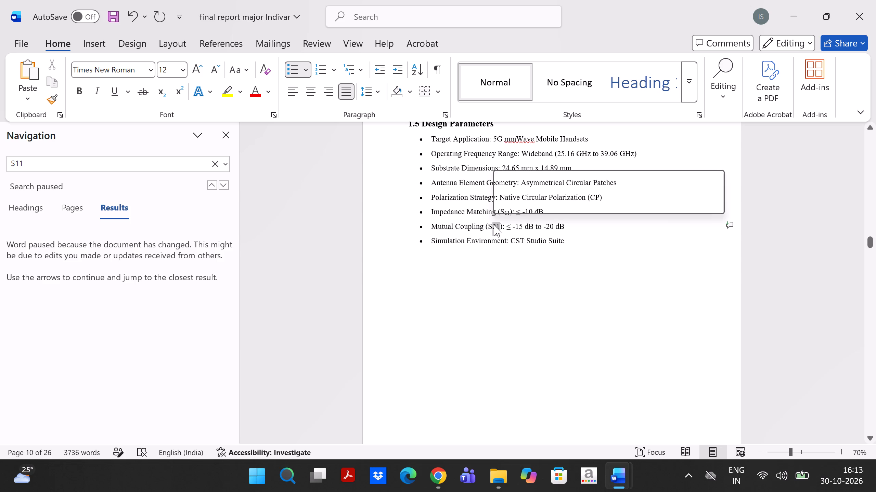
{"action": "left_click", "coordinate": [163, 88]}
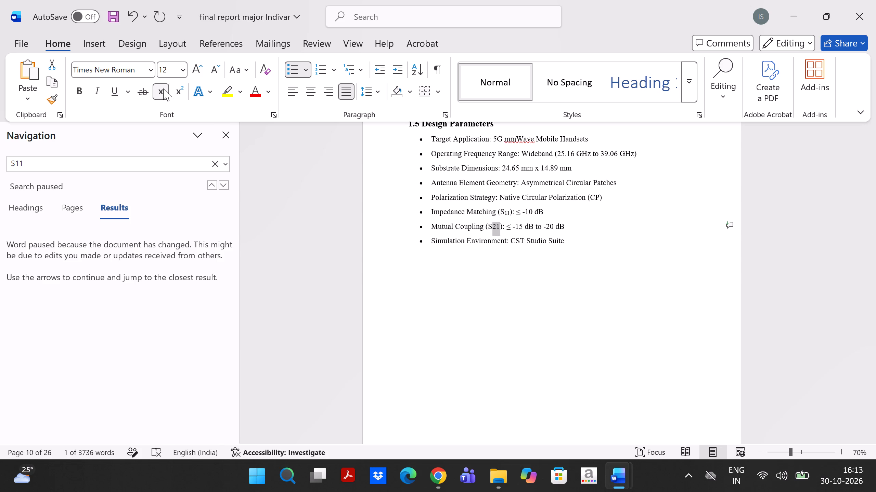
Search for S11 again and format only its 11 as subscript in the heading of section 4.1 Wideband Return Loss.
{"action": "scroll", "coordinate": [504, 268], "scroll_direction": "down", "scroll_amount": 2}
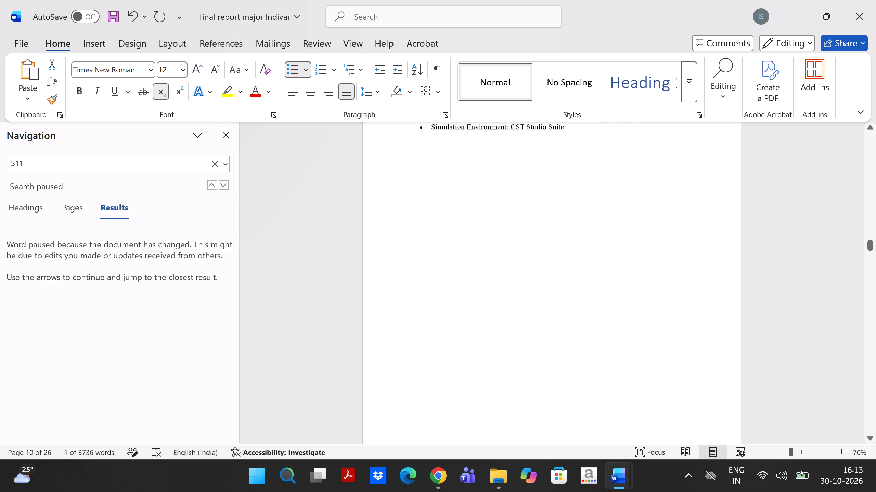
{"action": "scroll", "coordinate": [504, 268], "scroll_direction": "down", "scroll_amount": 2}
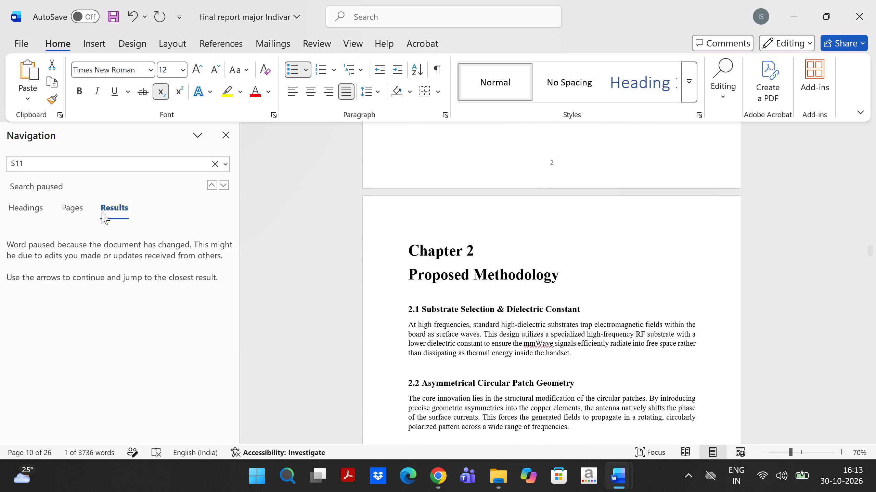
{"action": "left_click", "coordinate": [89, 165]}
{"action": "key", "text": "Return"}
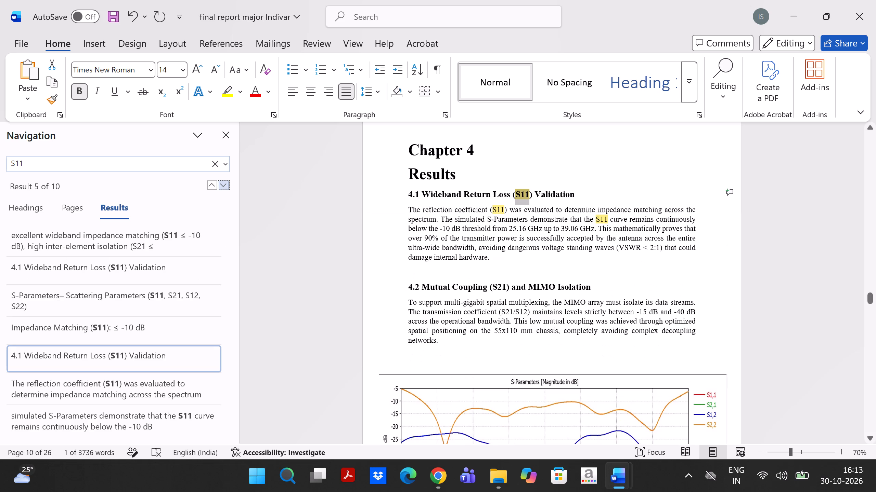
{"action": "scroll", "coordinate": [522, 236], "scroll_direction": "up", "scroll_amount": 2}
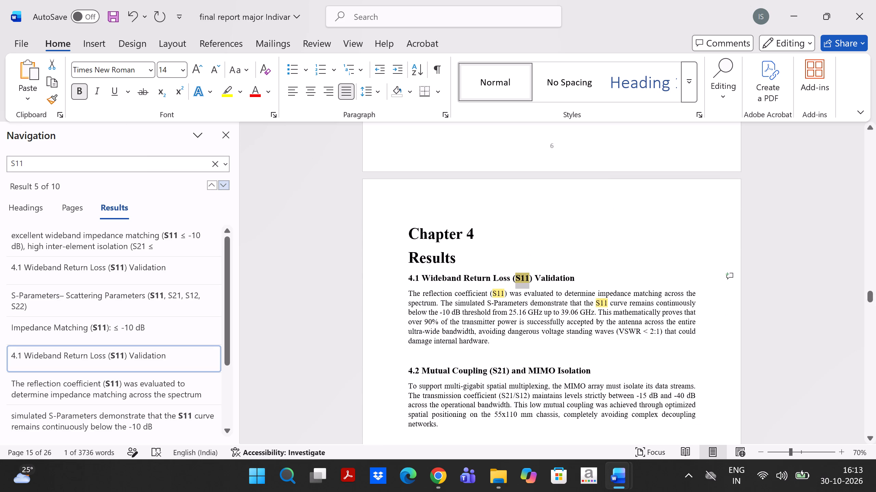
{"action": "left_click", "coordinate": [539, 301]}
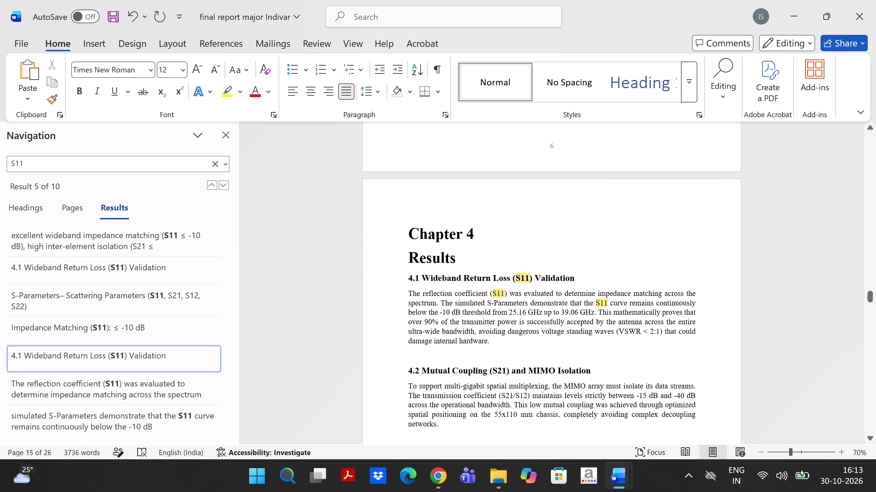
{"action": "left_click_drag", "start_coordinate": [529, 280], "coordinate": [516, 277]}
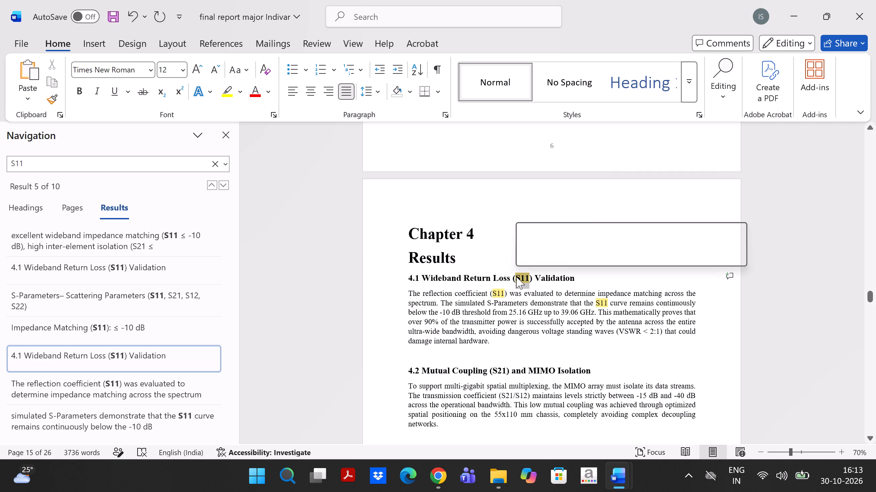
{"action": "left_click", "coordinate": [167, 95]}
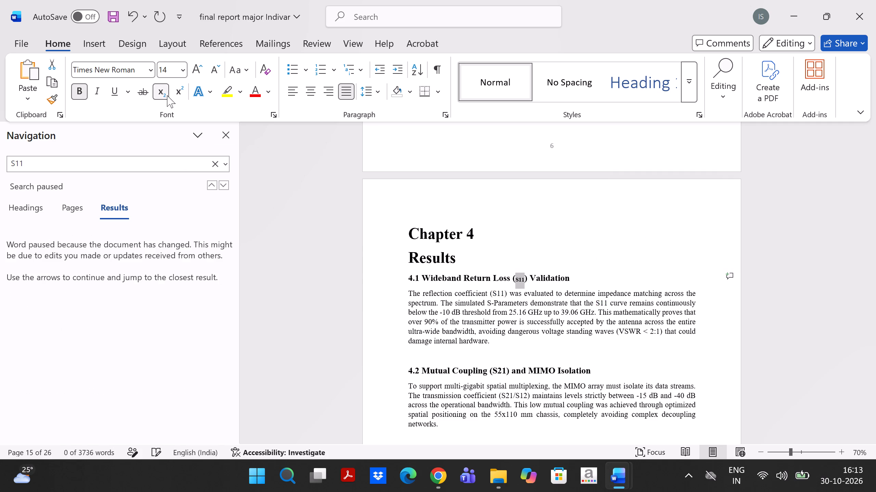
{"action": "left_click", "coordinate": [167, 95]}
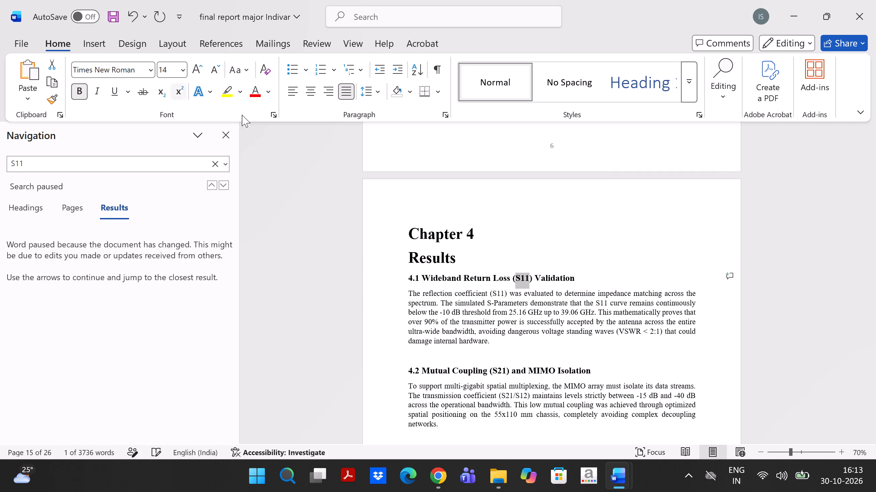
{"action": "left_click", "coordinate": [530, 282]}
{"action": "left_click_drag", "start_coordinate": [530, 282], "coordinate": [522, 280]}
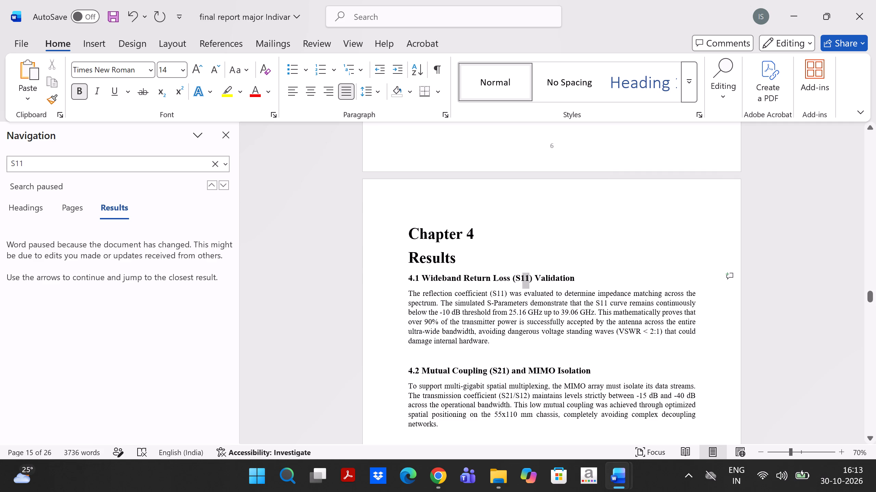
{"action": "left_click_drag", "start_coordinate": [522, 280], "coordinate": [522, 279]}
{"action": "left_click", "coordinate": [166, 92]}
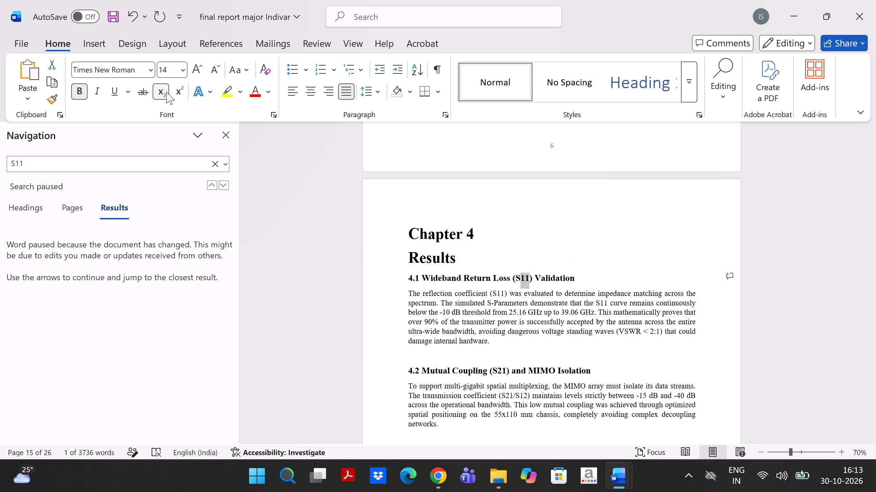
Format the 11 of S11 as subscript after "reflection coefficient" in the section 4.1 paragraph.
{"action": "triple_click", "coordinate": [503, 292]}
{"action": "left_click", "coordinate": [500, 292]}
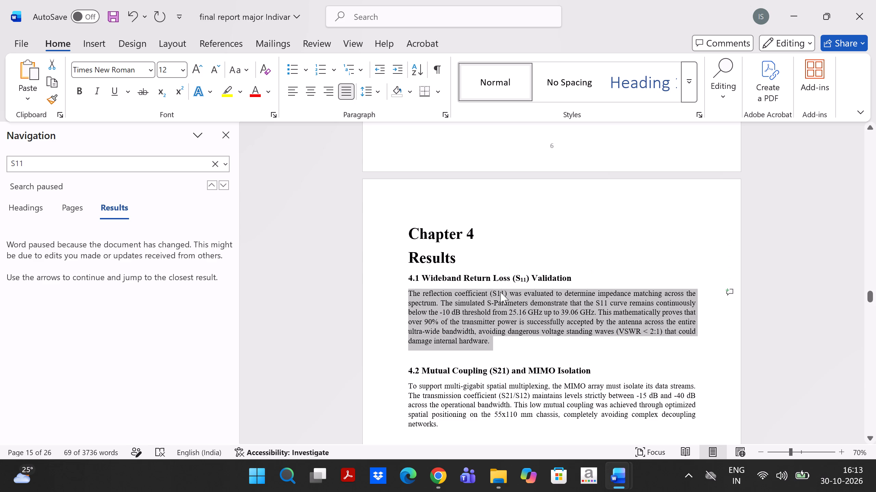
{"action": "left_click", "coordinate": [502, 292]}
{"action": "left_click_drag", "start_coordinate": [502, 292], "coordinate": [499, 292]}
{"action": "left_click", "coordinate": [499, 292]}
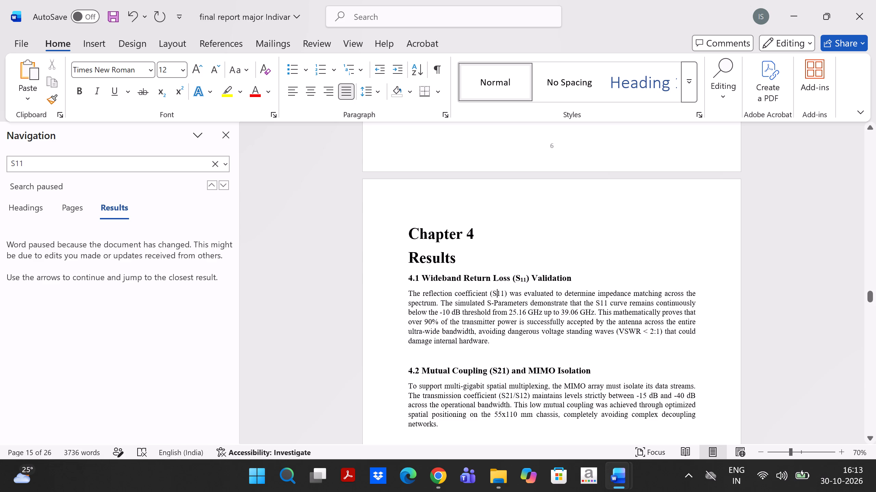
{"action": "left_click_drag", "start_coordinate": [503, 293], "coordinate": [499, 292]}
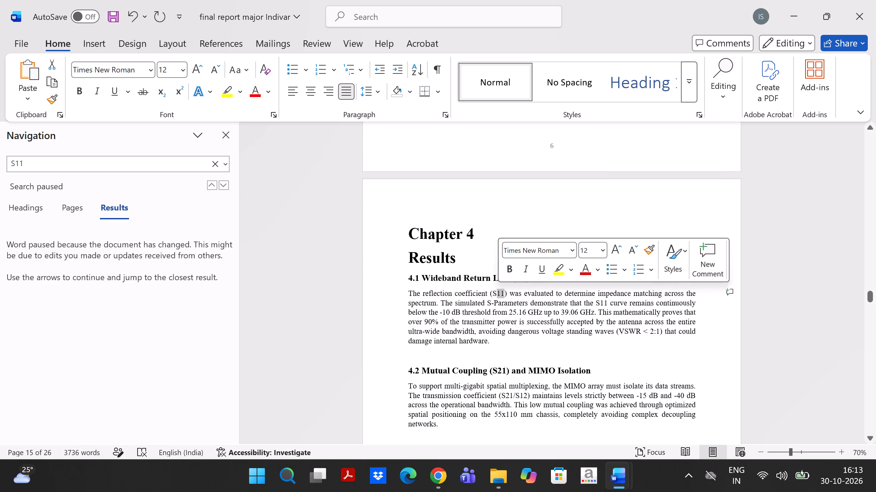
{"action": "left_click", "coordinate": [162, 98]}
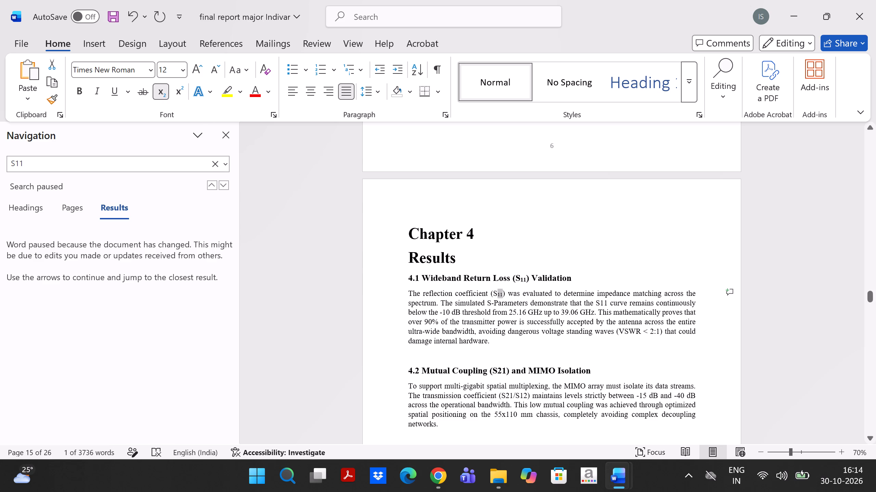
Format the 21 of S21 in the section 4.2 heading and the 11 in "S11 curve" of the 4.1 paragraph as subscripts.
{"action": "scroll", "coordinate": [485, 286], "scroll_direction": "down", "scroll_amount": 1}
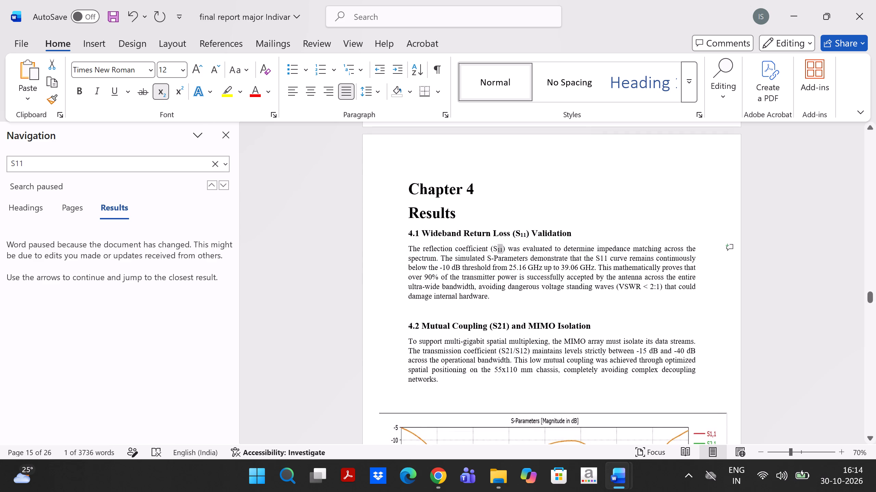
{"action": "left_click", "coordinate": [505, 328]}
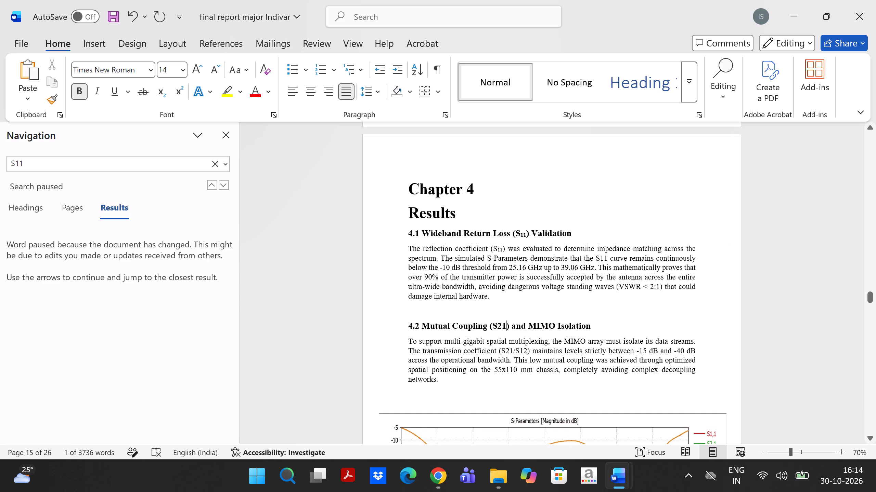
{"action": "left_click_drag", "start_coordinate": [505, 328], "coordinate": [498, 326]}
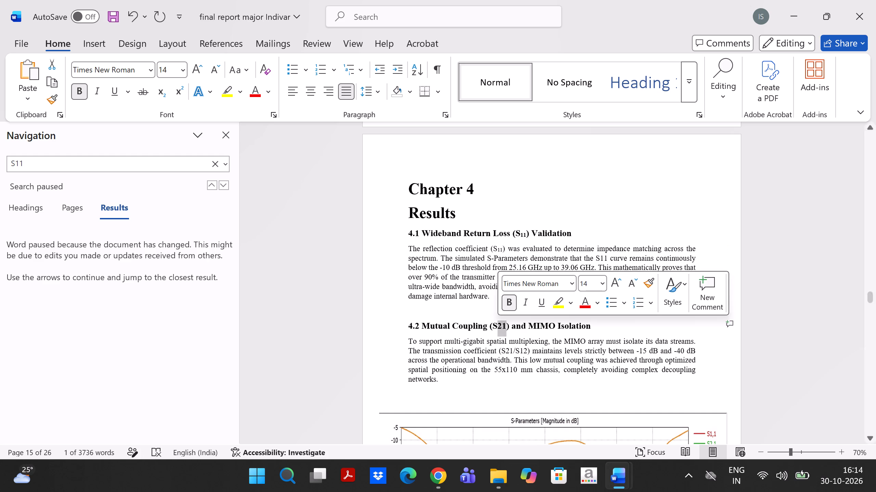
{"action": "left_click", "coordinate": [162, 94]}
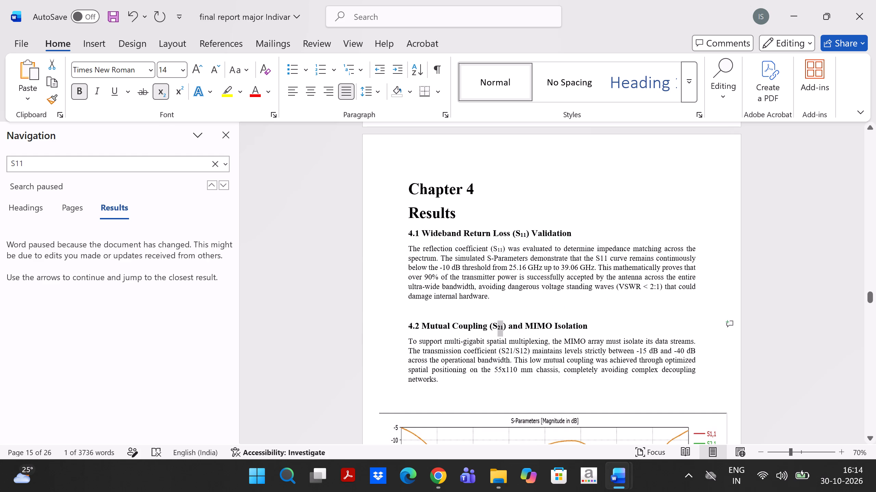
{"action": "left_click_drag", "start_coordinate": [608, 258], "coordinate": [600, 258]}
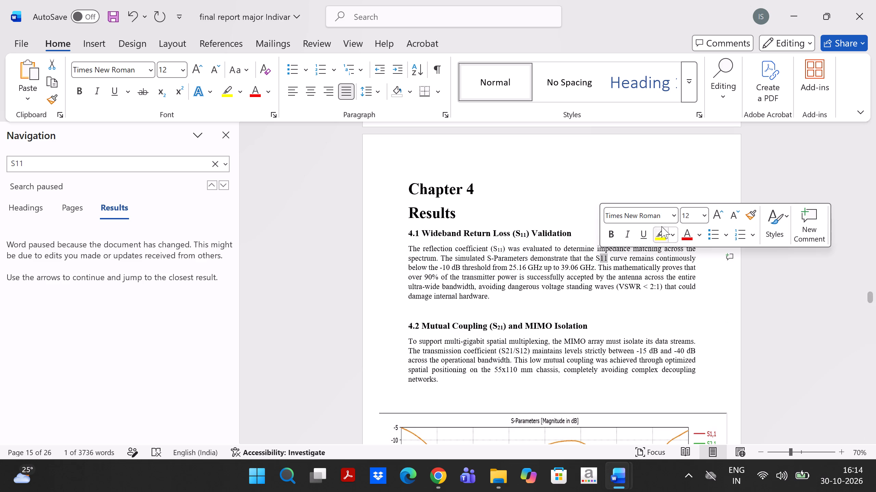
{"action": "left_click", "coordinate": [162, 93]}
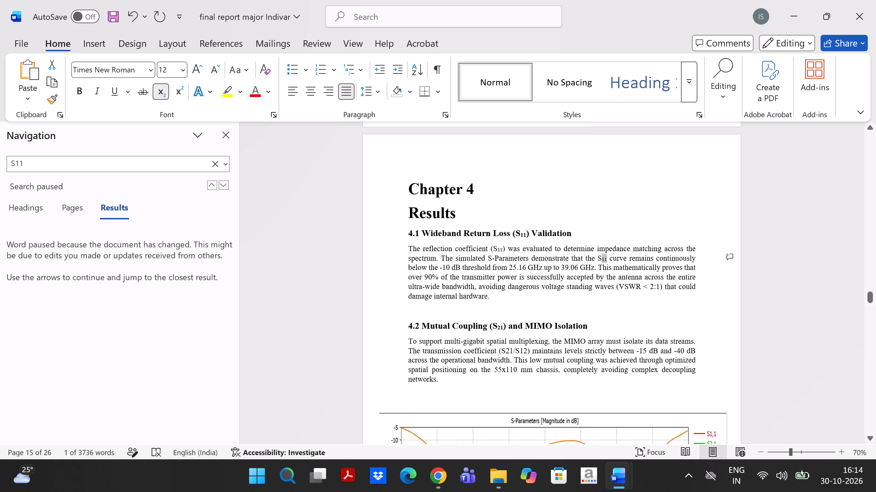
Add /S22 after S11 in the section 4.1 heading, with a full-size S and the 22 as subscript.
{"action": "left_click", "coordinate": [525, 232]}
{"action": "key", "text": "slash"}
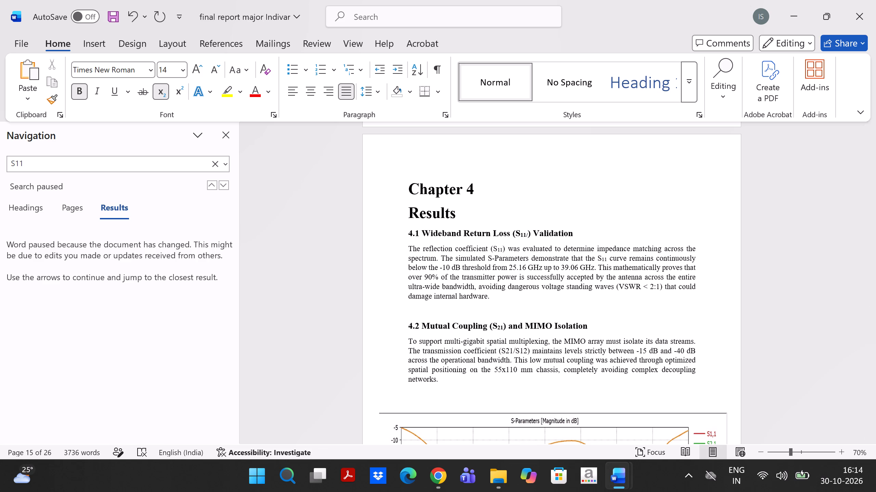
{"action": "key", "text": "shift+s"}
{"action": "left_click", "coordinate": [158, 92]}
{"action": "key", "text": "BackSpace"}
{"action": "key", "text": "shift+s"}
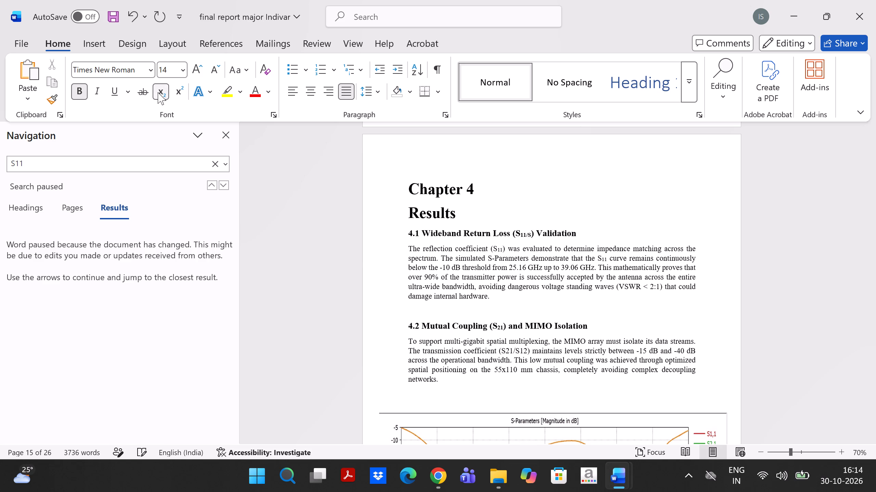
{"action": "left_click", "coordinate": [158, 92]}
{"action": "key", "text": "BackSpace"}
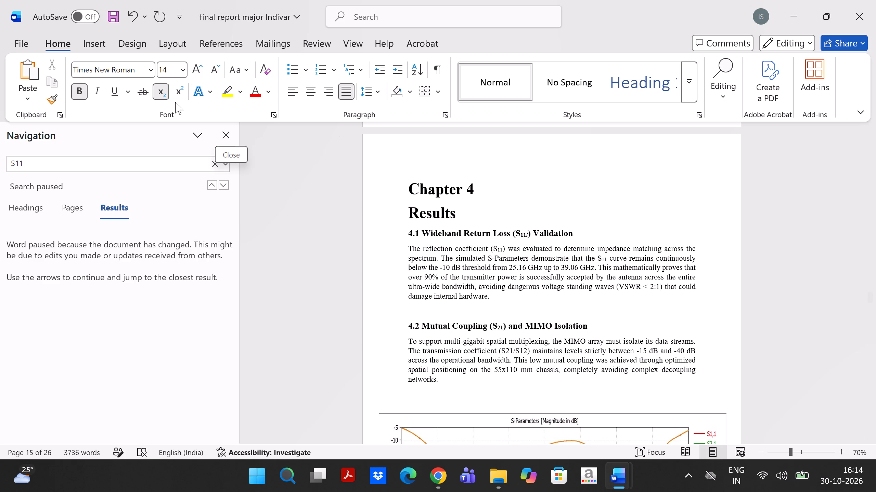
{"action": "left_click", "coordinate": [164, 89]}
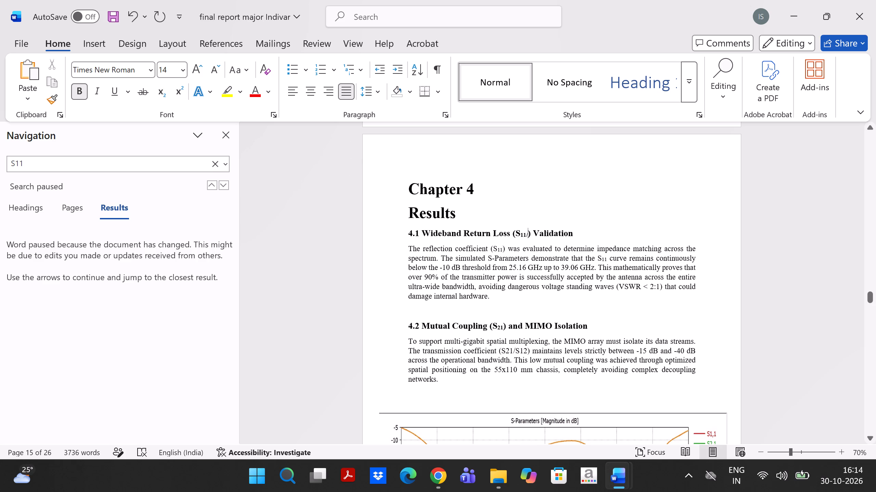
{"action": "key", "text": "shift+s"}
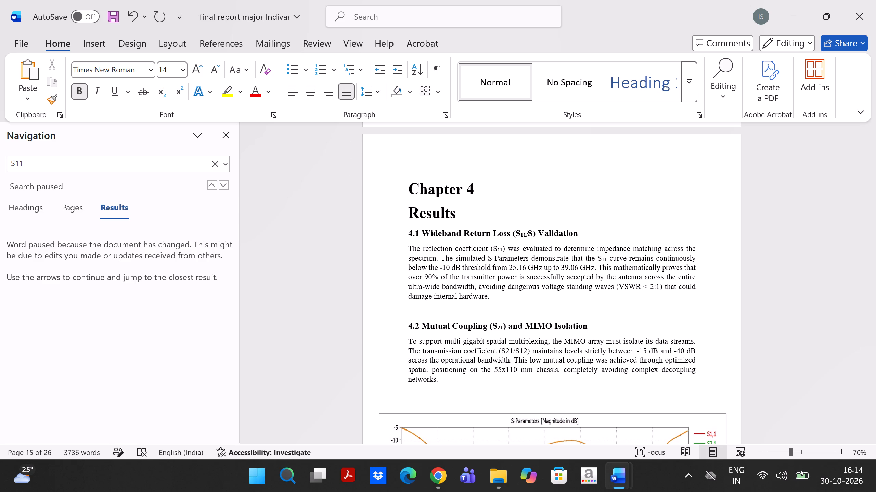
{"action": "left_click", "coordinate": [163, 94]}
{"action": "type", "text": "22"}
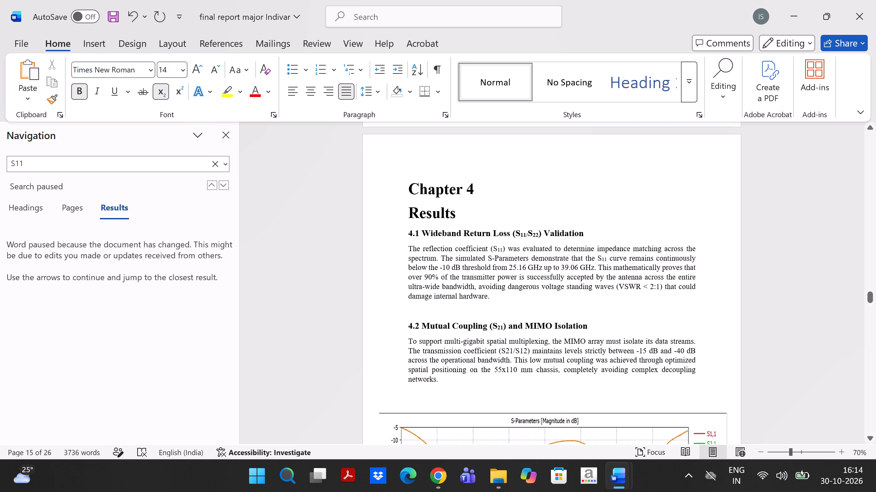
Add /S12 after S21 in the section 4.2 heading, with a full-size S and the 12 as subscript.
{"action": "left_click", "coordinate": [502, 325]}
{"action": "key", "text": "slash"}
{"action": "key", "text": "shift+s"}
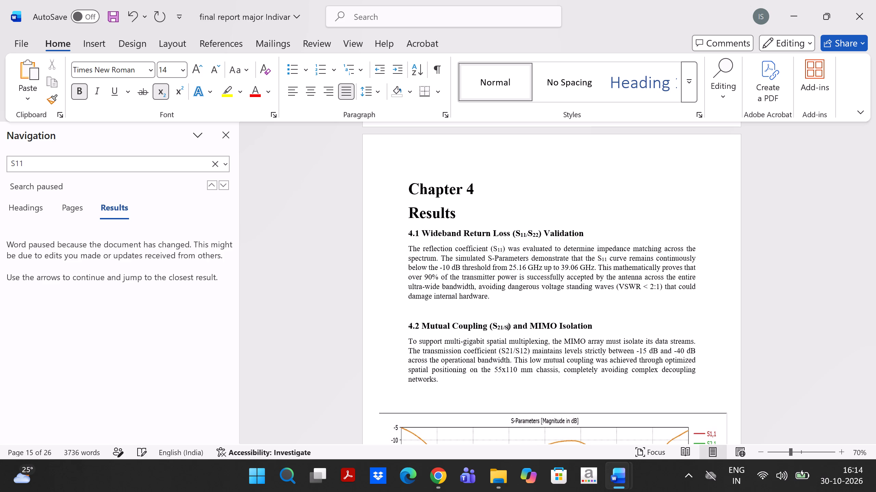
{"action": "key", "text": "BackSpace"}
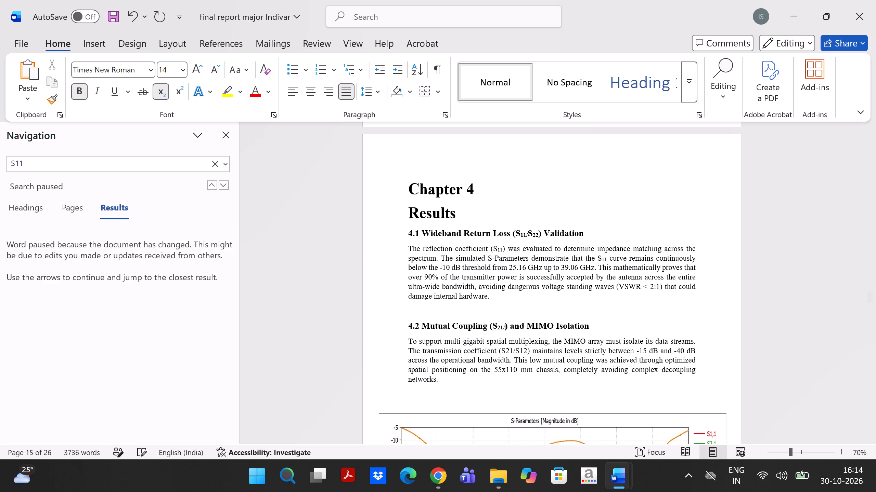
{"action": "left_click", "coordinate": [166, 91]}
{"action": "key", "text": "shift+s"}
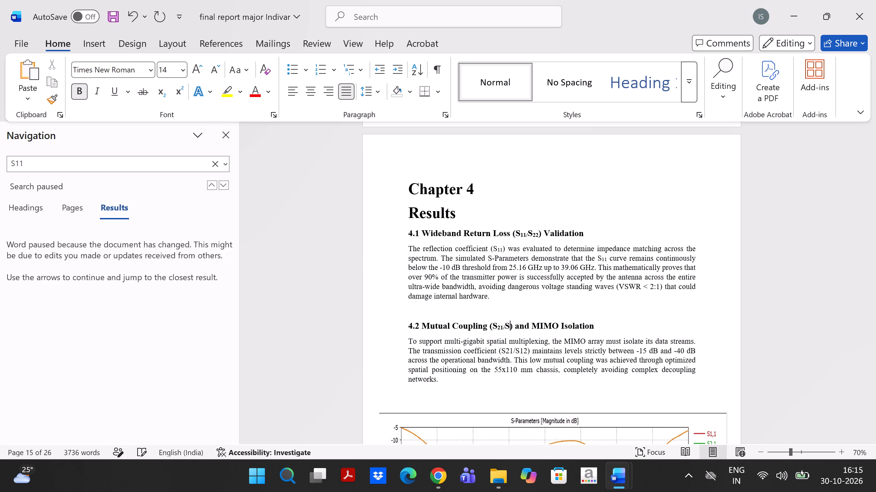
{"action": "left_click", "coordinate": [164, 91]}
{"action": "type", "text": "12"}
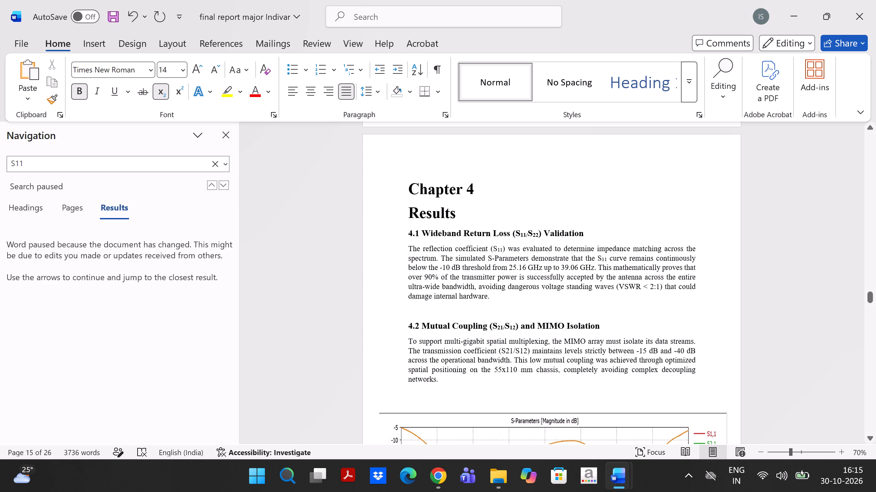
Format the 12 of S12 as subscript after "transmission coefficient" in the section 4.2 paragraph.
{"action": "scroll", "coordinate": [516, 365], "scroll_direction": "down", "scroll_amount": 1}
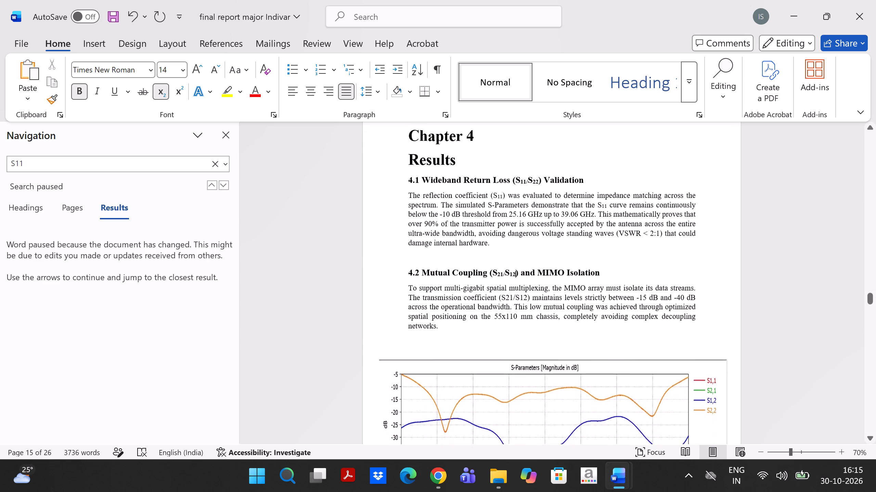
{"action": "left_click", "coordinate": [511, 298]}
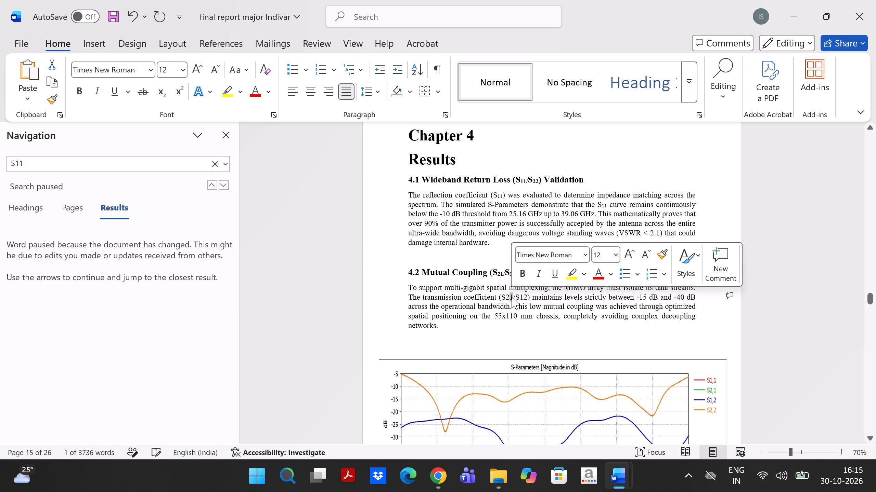
{"action": "left_click", "coordinate": [526, 300]}
{"action": "left_click_drag", "start_coordinate": [526, 300], "coordinate": [525, 299]}
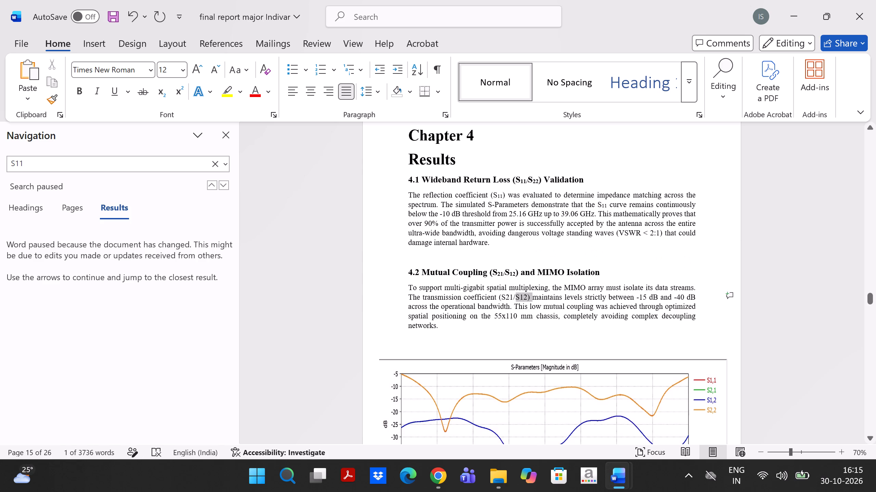
{"action": "left_click_drag", "start_coordinate": [525, 299], "coordinate": [504, 294]}
{"action": "left_click_drag", "start_coordinate": [504, 294], "coordinate": [521, 297]}
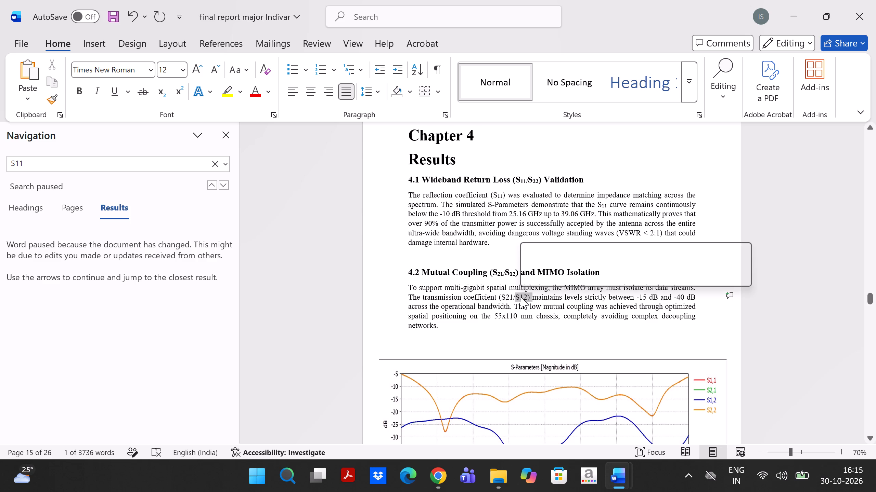
{"action": "left_click", "coordinate": [542, 315]}
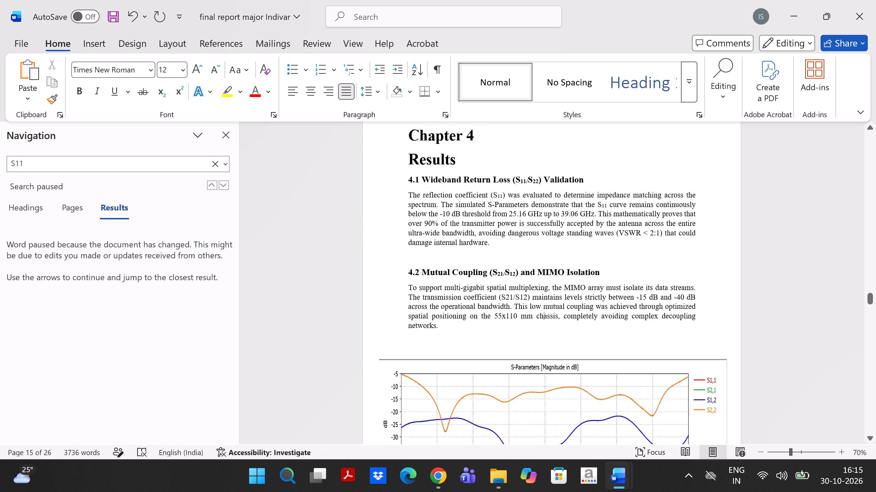
{"action": "left_click_drag", "start_coordinate": [526, 297], "coordinate": [521, 297]}
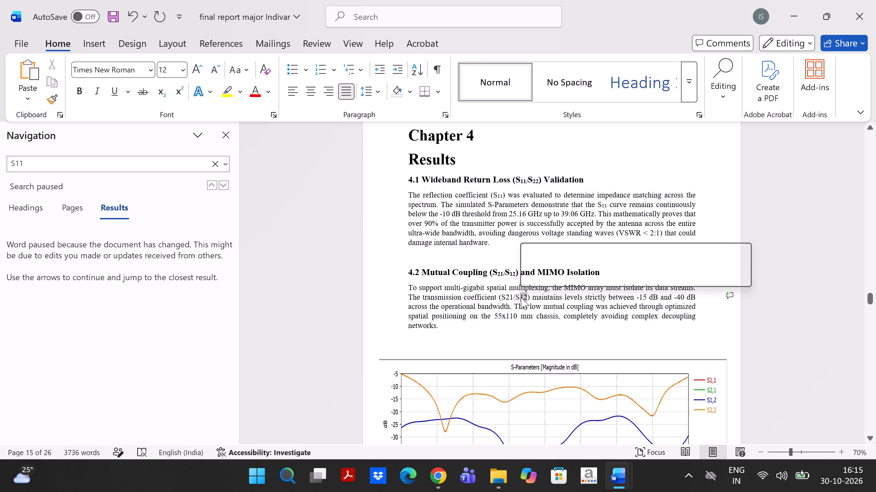
{"action": "left_click", "coordinate": [168, 94]}
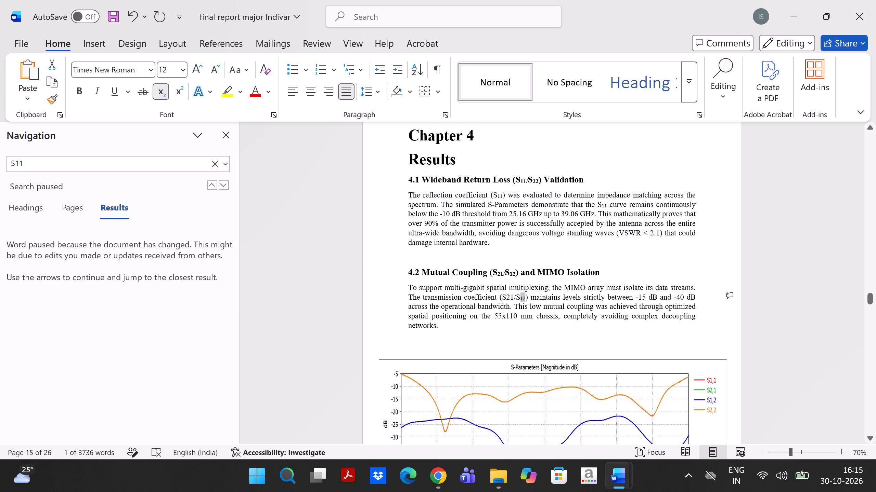
Format the 21 of S21 as subscript after "transmission coefficient" in the section 4.2 paragraph.
{"action": "left_click_drag", "start_coordinate": [512, 296], "coordinate": [507, 296]}
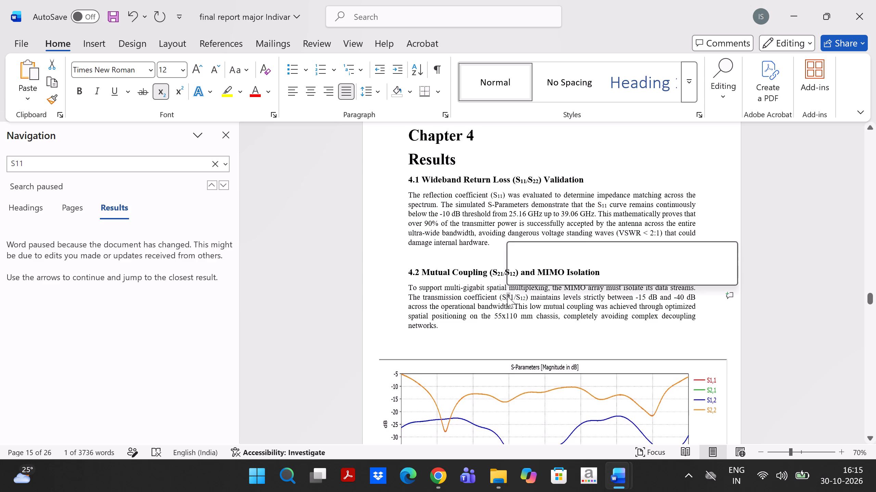
{"action": "left_click", "coordinate": [513, 317]}
{"action": "left_click_drag", "start_coordinate": [513, 297], "coordinate": [507, 297]}
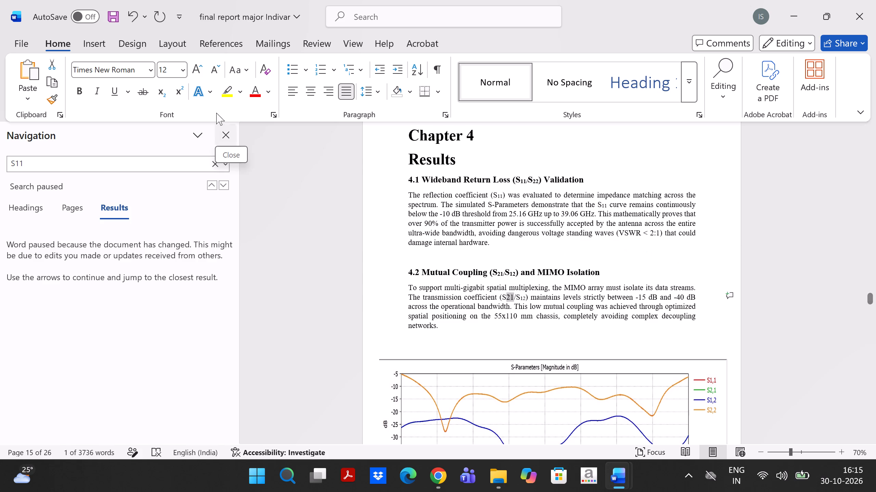
{"action": "left_click", "coordinate": [166, 93]}
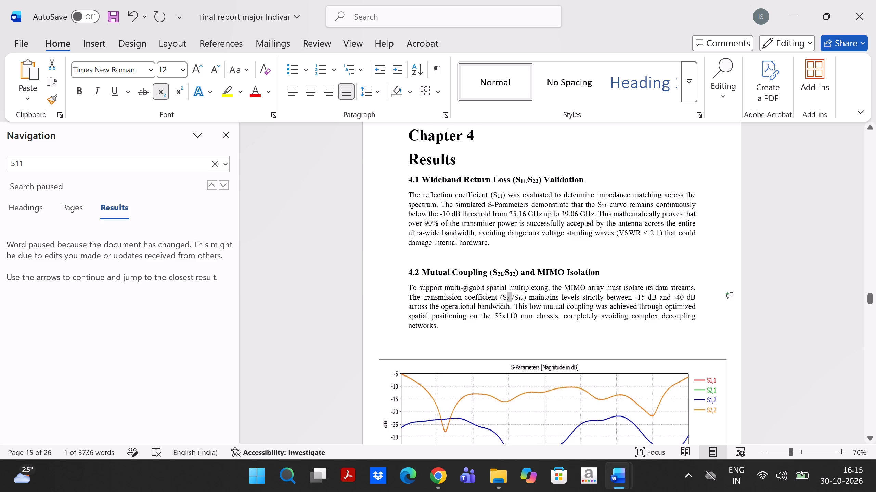
Find the remaining S11 mentions and format the 11 as subscript in both within section 4.4's Total Efficiency paragraph.
{"action": "scroll", "coordinate": [487, 294], "scroll_direction": "down", "scroll_amount": 2}
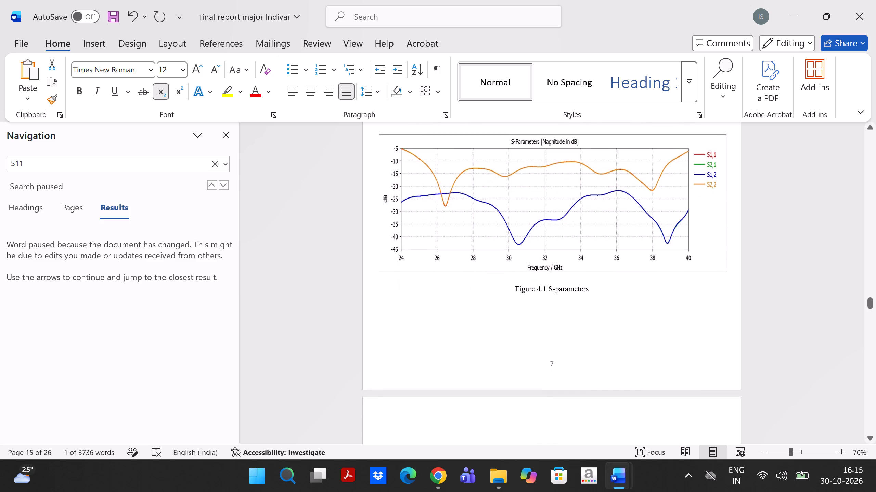
{"action": "scroll", "coordinate": [487, 294], "scroll_direction": "down", "scroll_amount": 2}
{"action": "scroll", "coordinate": [487, 294], "scroll_direction": "up", "scroll_amount": 2}
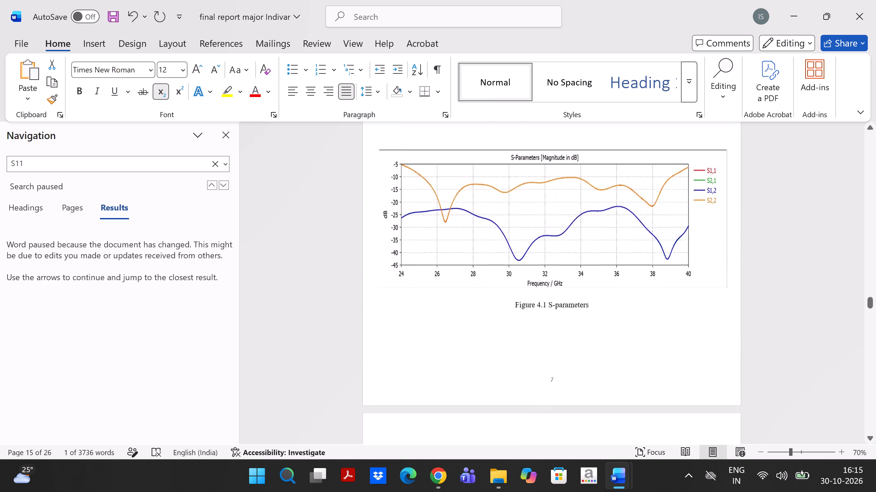
{"action": "scroll", "coordinate": [487, 294], "scroll_direction": "down", "scroll_amount": 2}
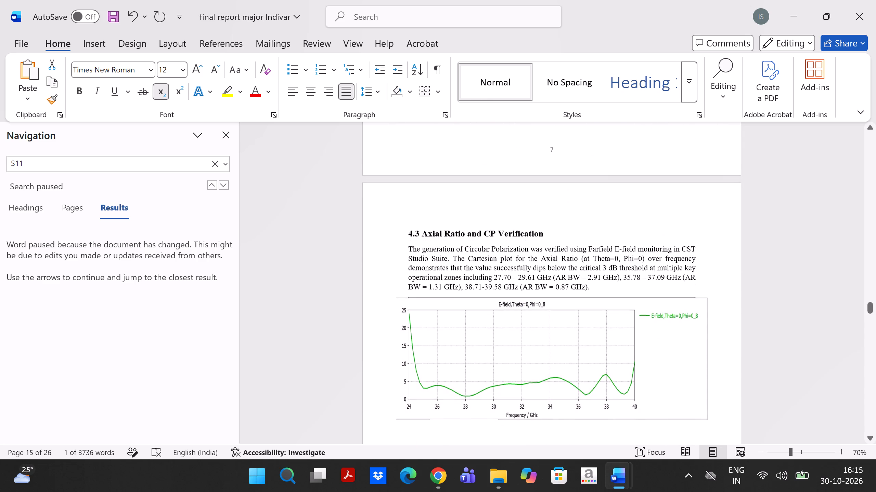
{"action": "left_click", "coordinate": [97, 168]}
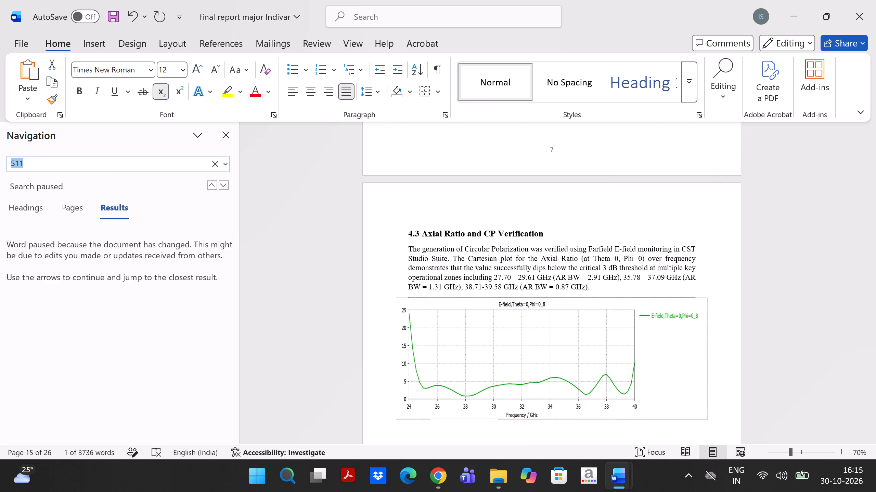
{"action": "key", "text": "Return"}
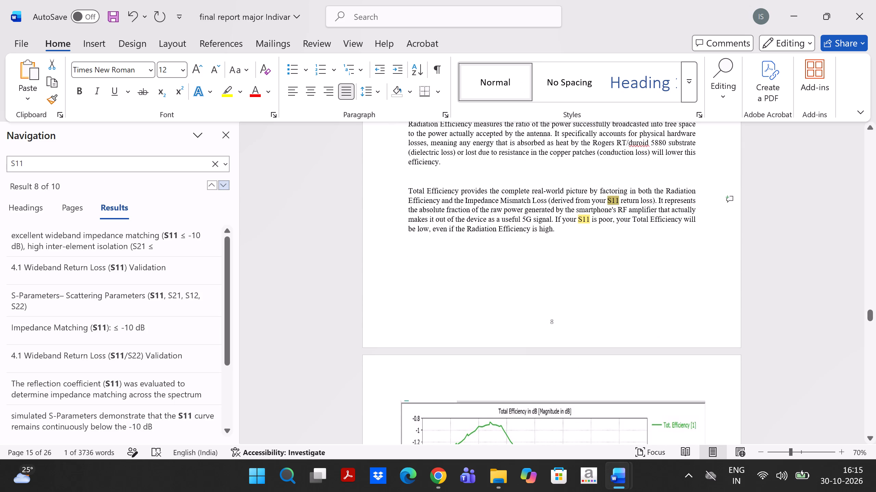
{"action": "scroll", "coordinate": [532, 132], "scroll_direction": "up", "scroll_amount": 1}
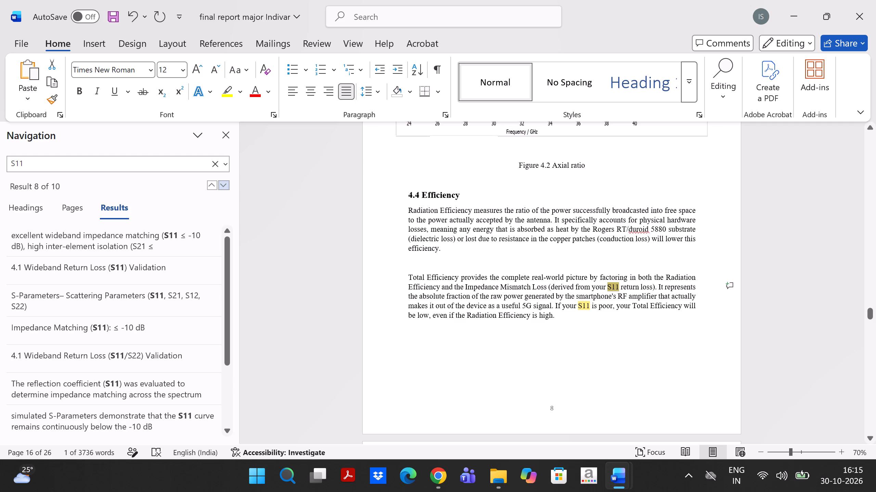
{"action": "left_click", "coordinate": [618, 286]}
{"action": "left_click_drag", "start_coordinate": [618, 289], "coordinate": [612, 286]}
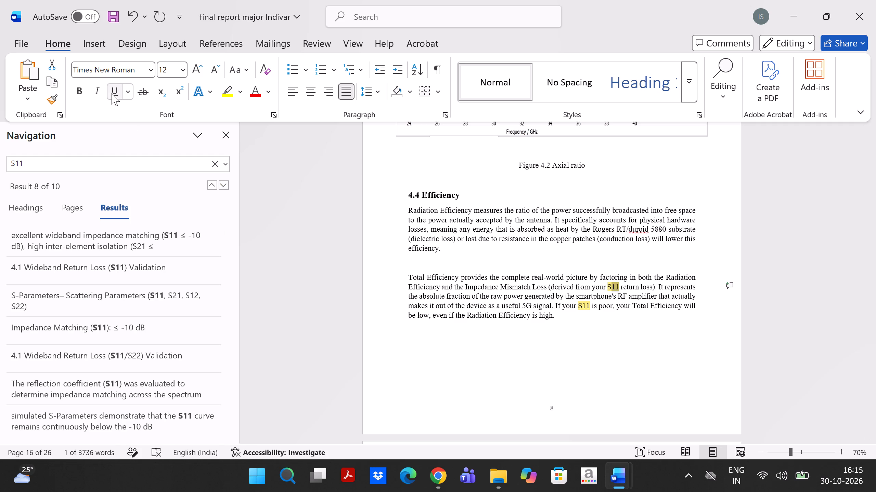
{"action": "left_click", "coordinate": [162, 90]}
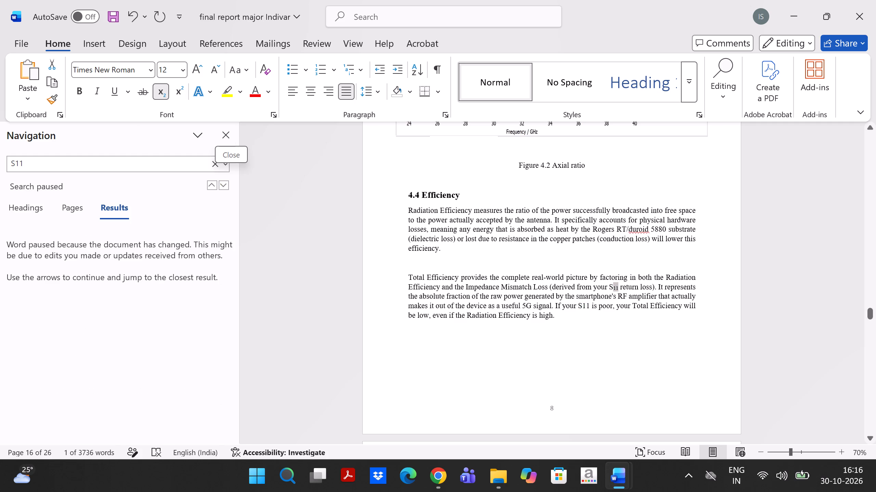
{"action": "left_click_drag", "start_coordinate": [590, 307], "coordinate": [583, 306]}
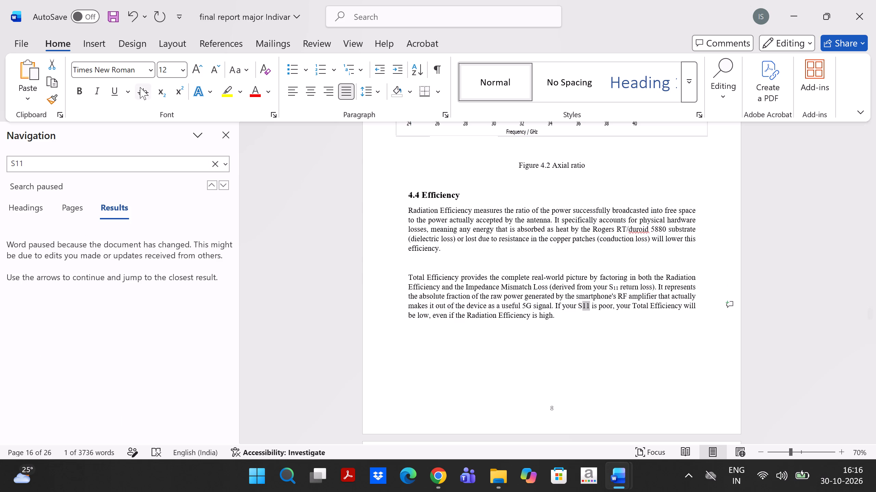
{"action": "left_click", "coordinate": [164, 93]}
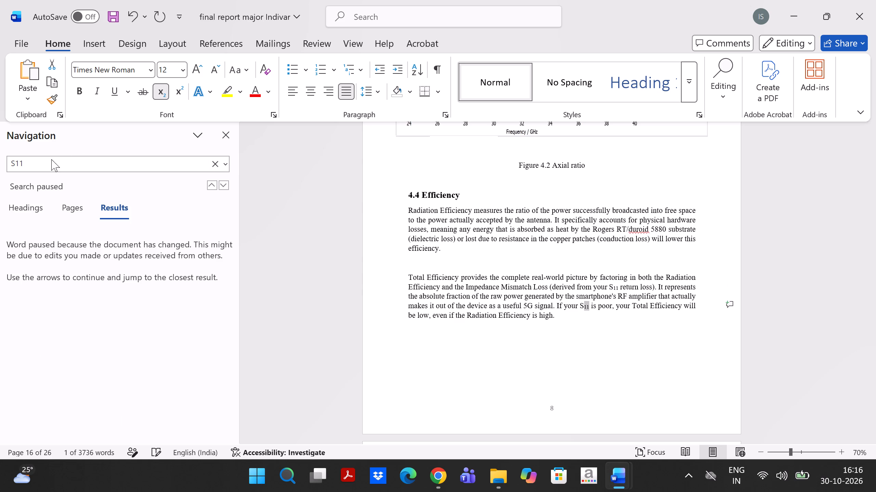
Find the next S11 and format the 11 of S11 and 22 of S22 as subscript in the "Subsequent to fabrication" paragraph.
{"action": "left_click", "coordinate": [47, 168]}
{"action": "key", "text": "Return"}
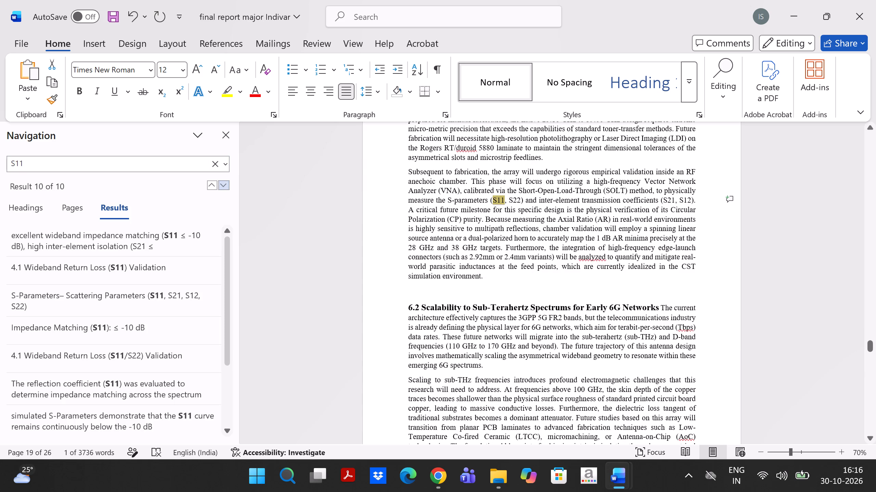
{"action": "scroll", "coordinate": [490, 248], "scroll_direction": "down", "scroll_amount": 1}
{"action": "scroll", "coordinate": [490, 248], "scroll_direction": "up", "scroll_amount": 1}
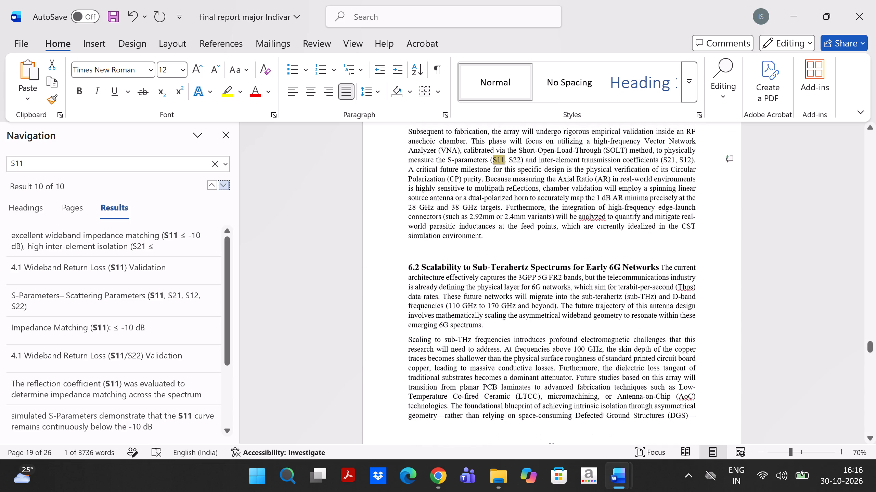
{"action": "scroll", "coordinate": [490, 248], "scroll_direction": "up", "scroll_amount": 1}
{"action": "left_click", "coordinate": [505, 226]}
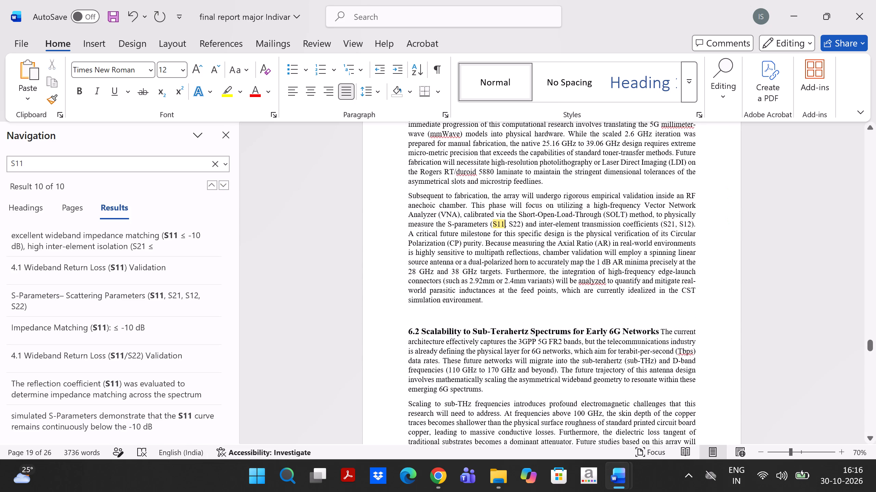
{"action": "left_click_drag", "start_coordinate": [503, 224], "coordinate": [499, 224]}
{"action": "left_click_drag", "start_coordinate": [499, 224], "coordinate": [498, 224]}
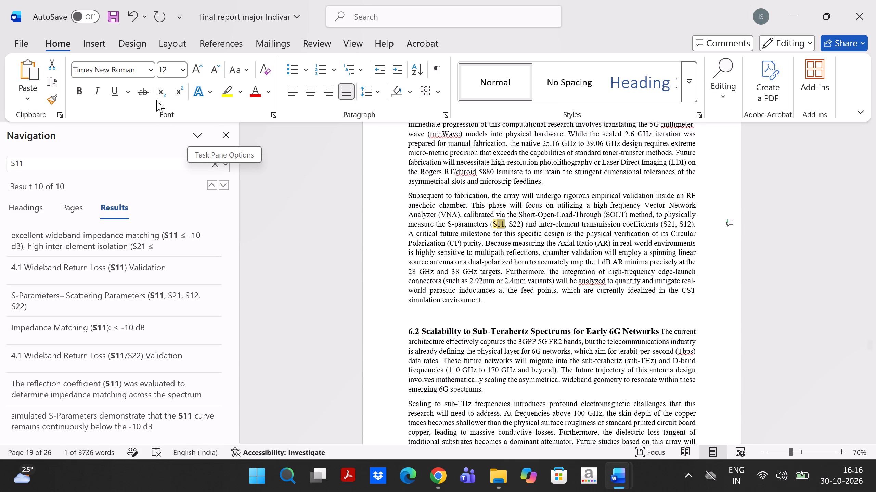
{"action": "left_click", "coordinate": [159, 93]}
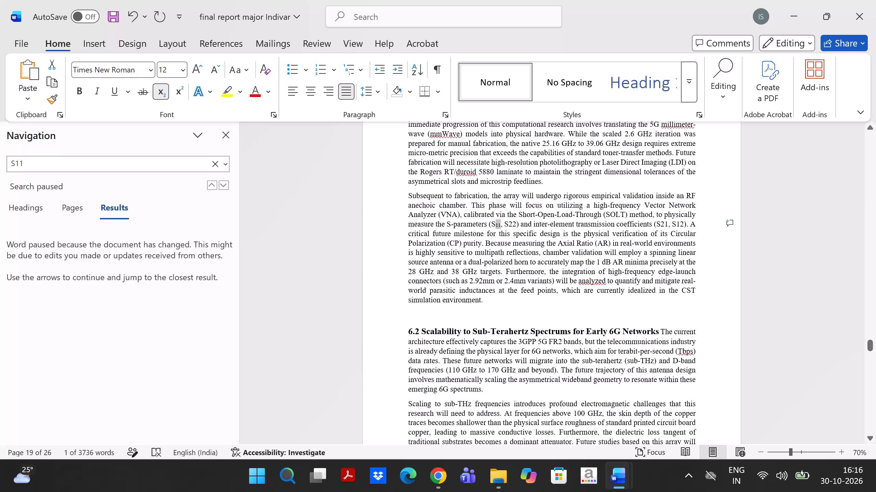
{"action": "left_click_drag", "start_coordinate": [516, 222], "coordinate": [513, 222]}
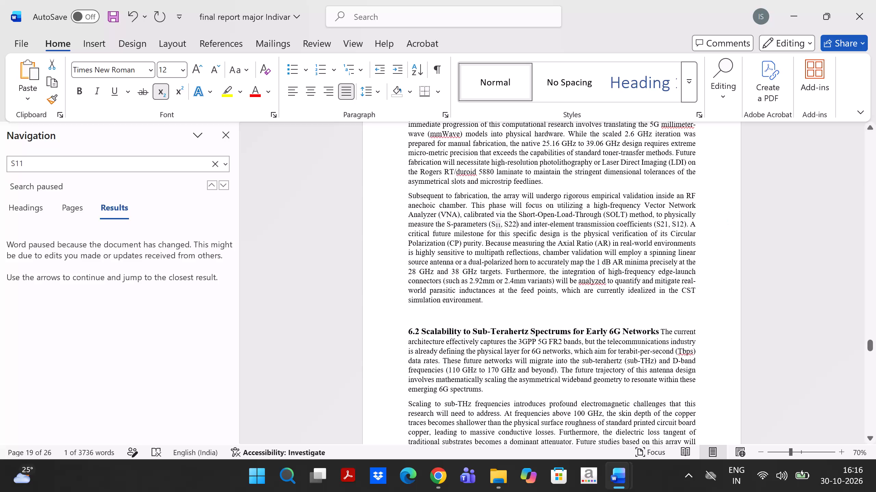
{"action": "left_click_drag", "start_coordinate": [513, 222], "coordinate": [510, 222]}
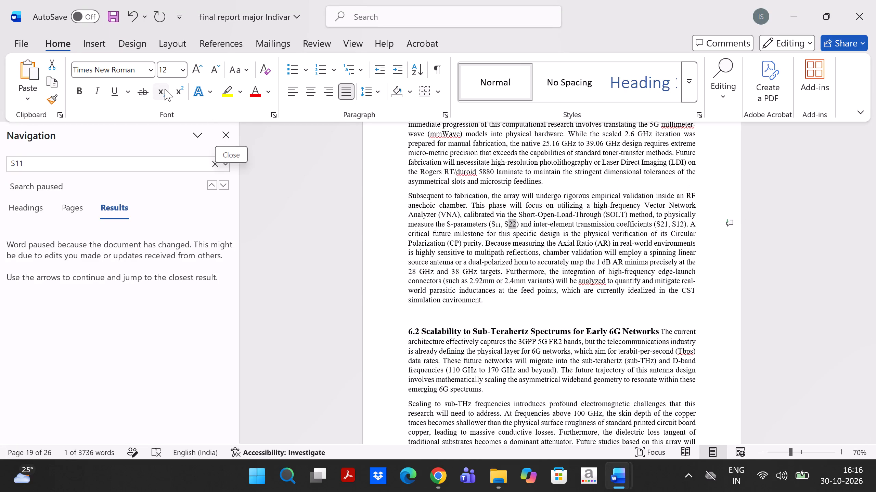
{"action": "left_click", "coordinate": [165, 89]}
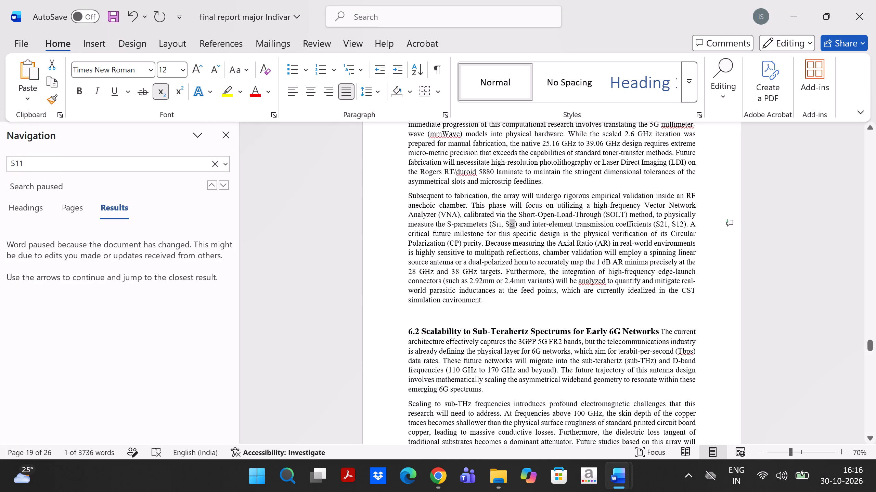
Format the 21 of S21 and the 12 of S12 as subscript after "inter-element transmission coefficients" in the same paragraph.
{"action": "left_click_drag", "start_coordinate": [667, 223], "coordinate": [661, 223]}
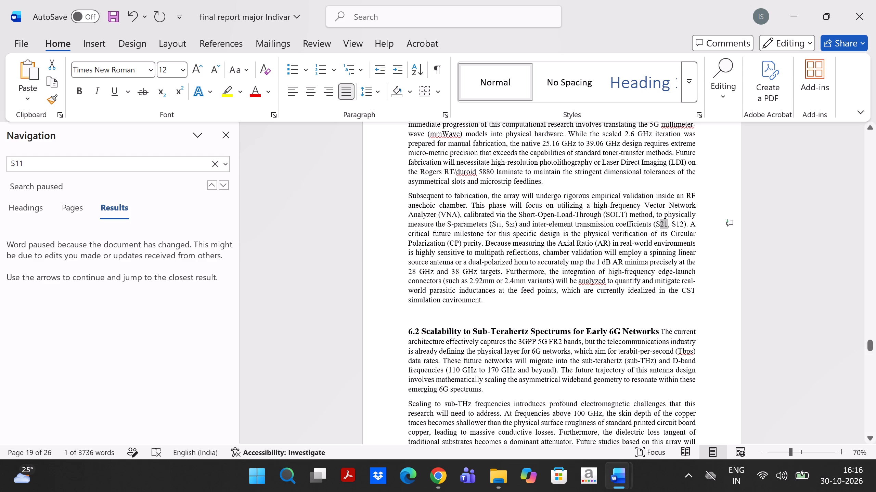
{"action": "left_click", "coordinate": [162, 91]}
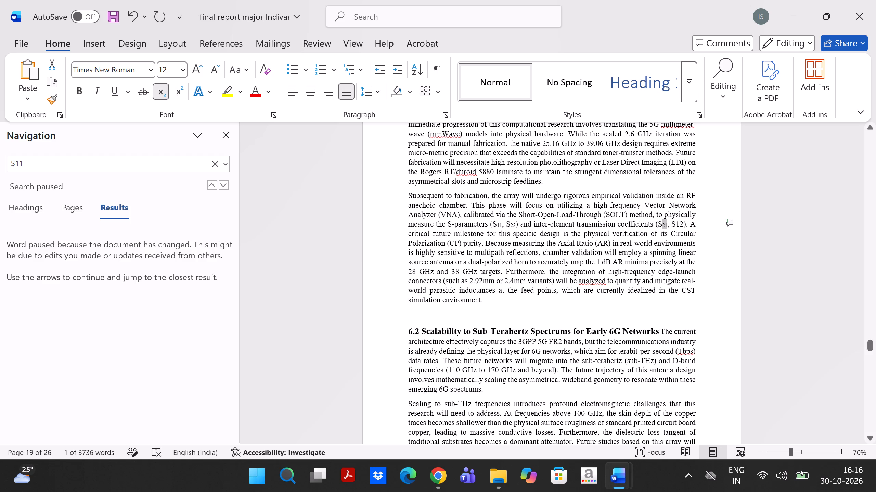
{"action": "left_click_drag", "start_coordinate": [683, 224], "coordinate": [678, 224]}
{"action": "left_click", "coordinate": [158, 93]}
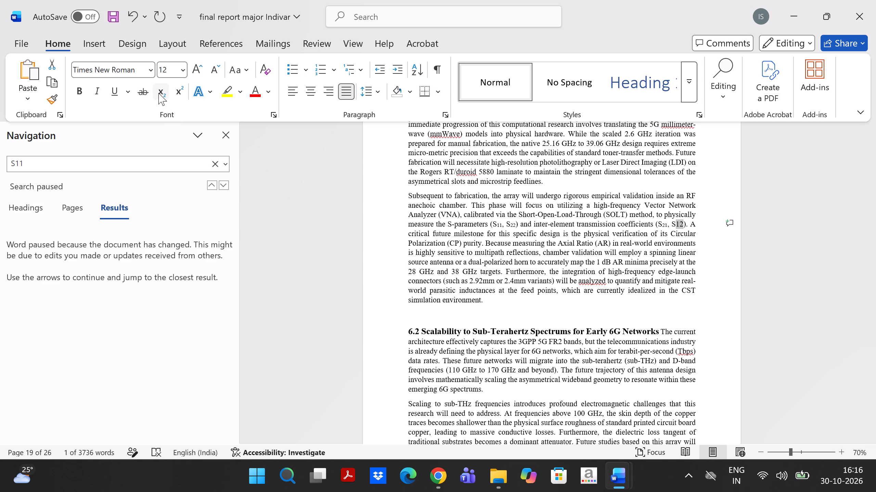
Find the S11 in the Abstract and format its 11 as subscript after "wideband impedance matching".
{"action": "scroll", "coordinate": [498, 307], "scroll_direction": "down", "scroll_amount": 1}
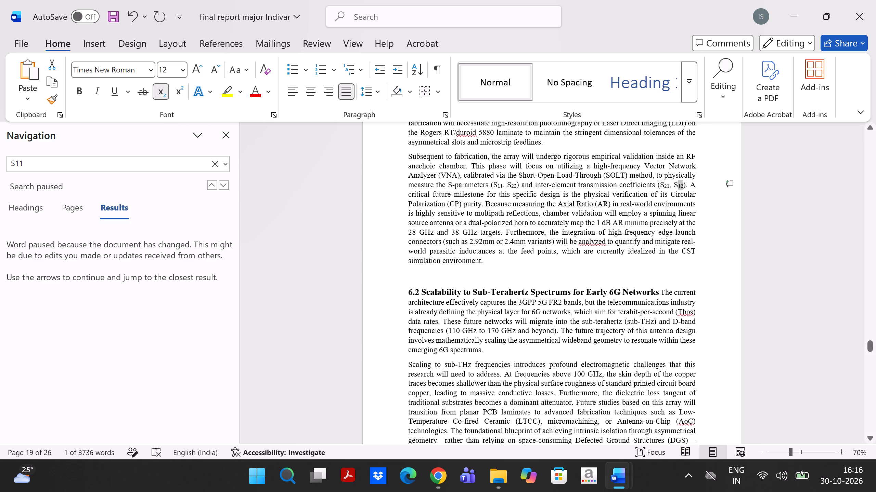
{"action": "scroll", "coordinate": [498, 307], "scroll_direction": "down", "scroll_amount": 1}
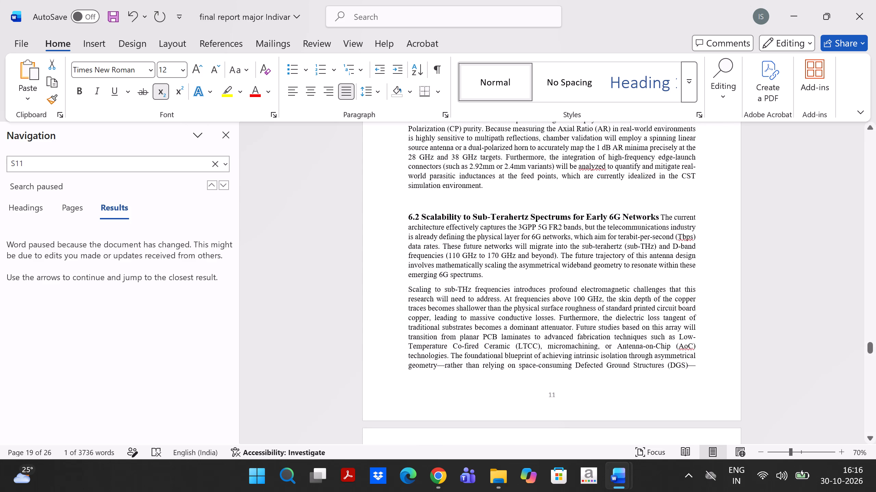
{"action": "left_click", "coordinate": [71, 168]}
{"action": "key", "text": "Return"}
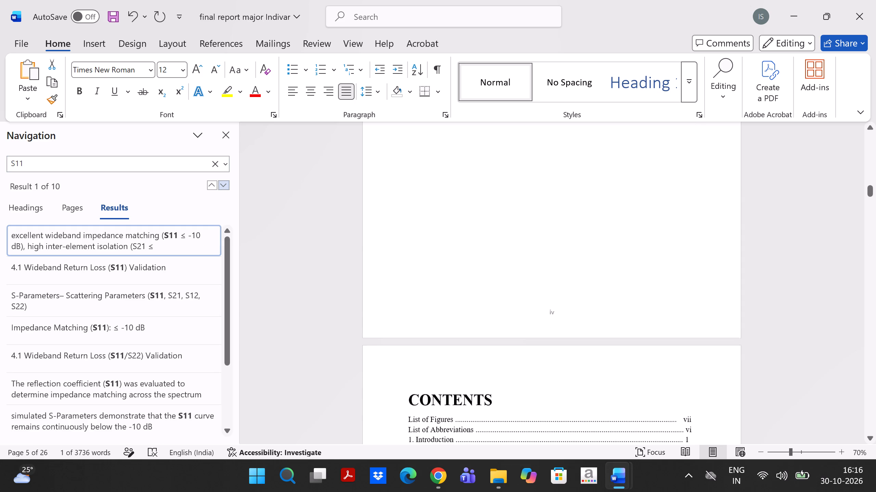
{"action": "scroll", "coordinate": [539, 275], "scroll_direction": "up", "scroll_amount": 1}
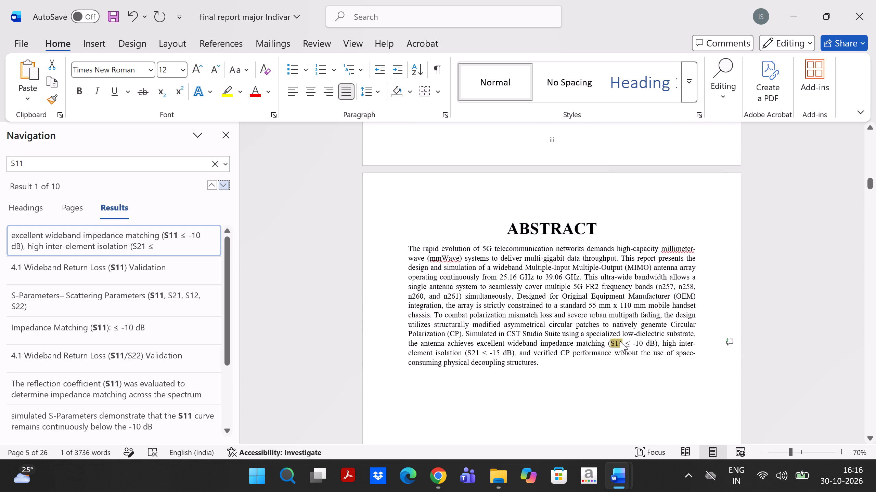
{"action": "left_click", "coordinate": [624, 343]}
{"action": "left_click_drag", "start_coordinate": [624, 343], "coordinate": [619, 343]}
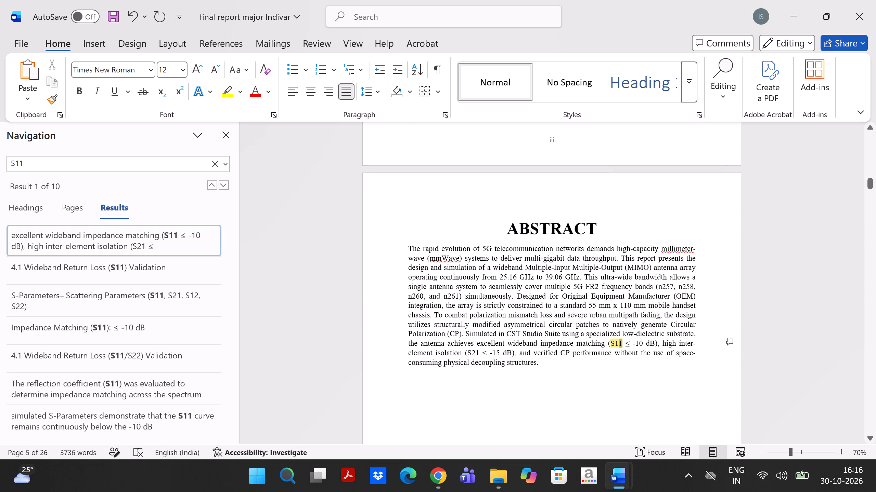
{"action": "left_click_drag", "start_coordinate": [619, 343], "coordinate": [615, 342]}
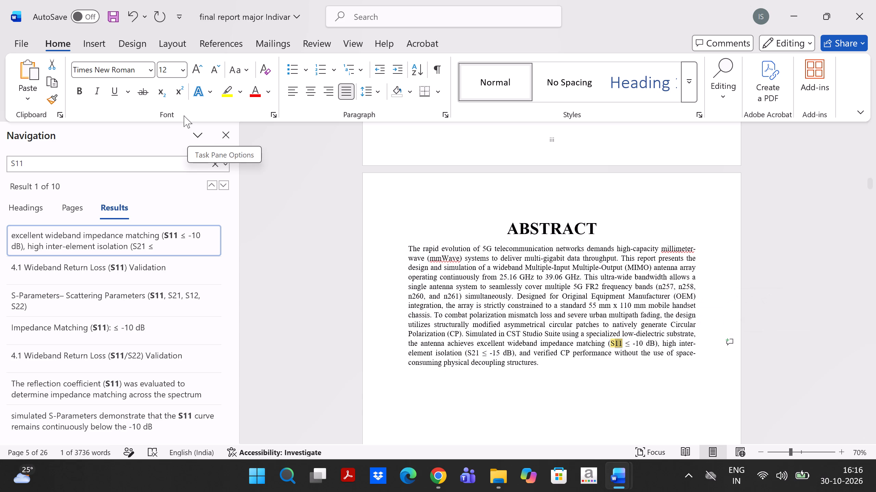
{"action": "left_click", "coordinate": [168, 97]}
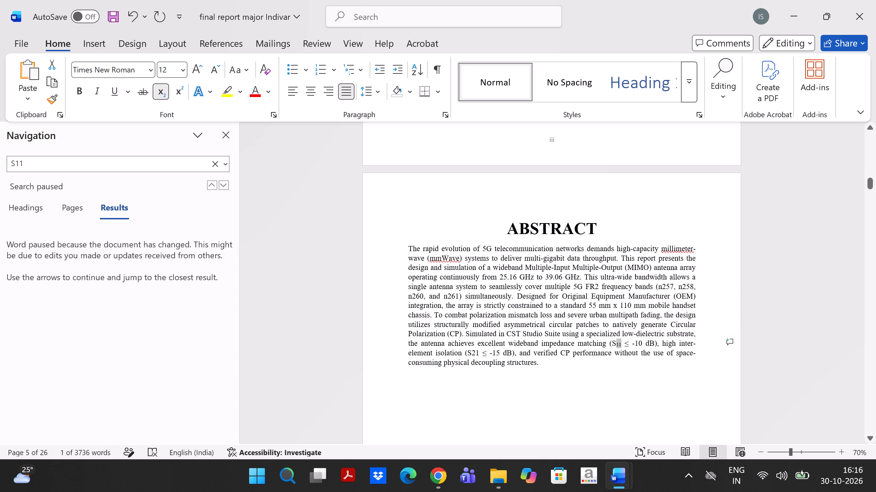
Find the next S11 and format its 11 as subscript in the 4.1 Wideband Return Loss entry of the Contents page.
{"action": "left_click", "coordinate": [74, 162]}
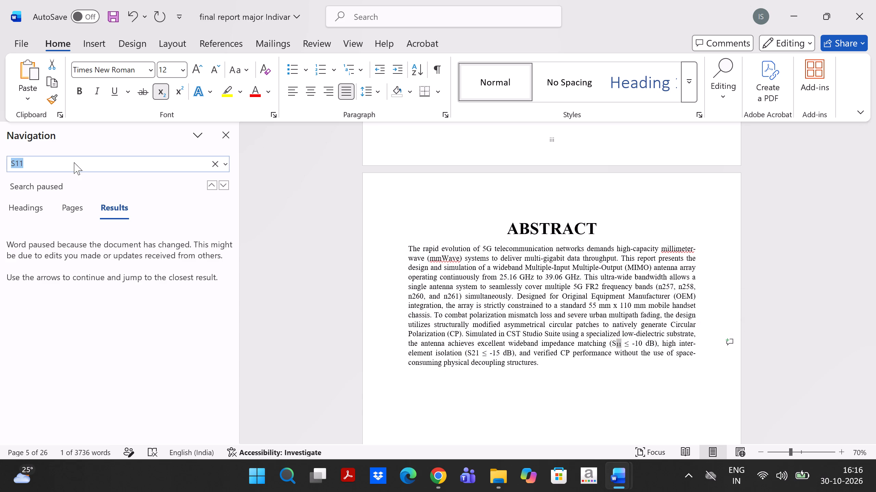
{"action": "key", "text": "Return"}
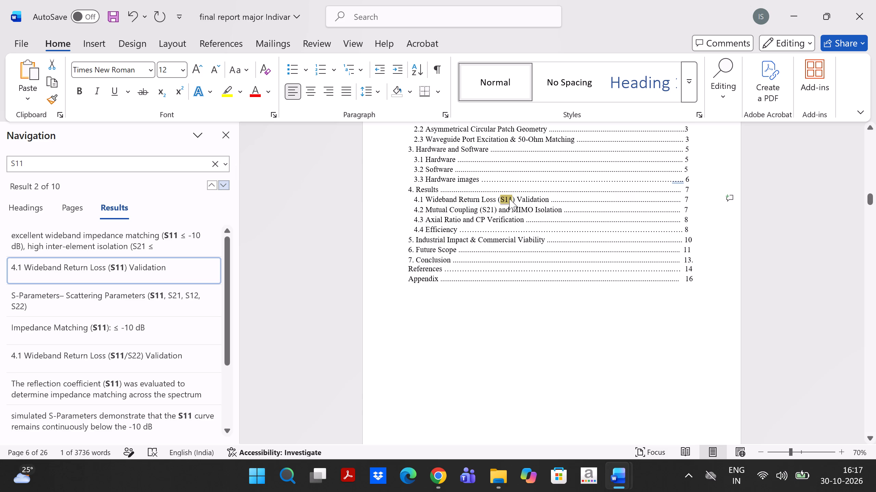
{"action": "left_click", "coordinate": [511, 200]}
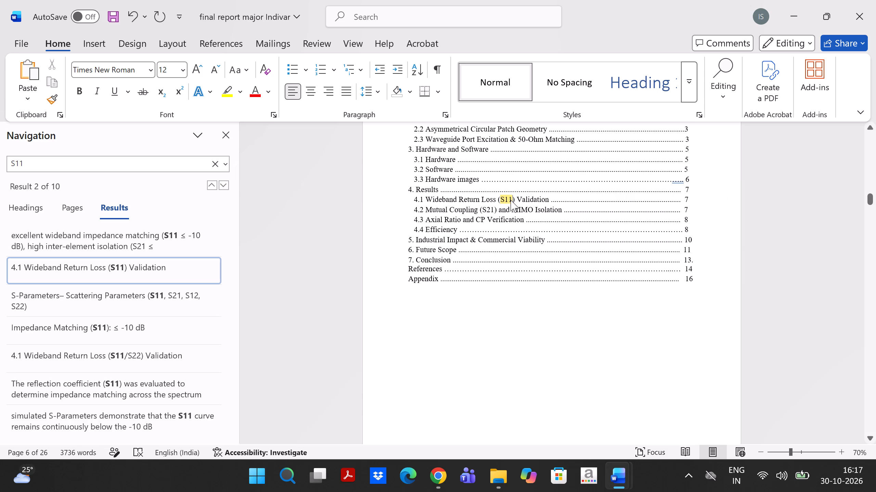
{"action": "left_click_drag", "start_coordinate": [510, 197], "coordinate": [507, 197]}
{"action": "left_click", "coordinate": [511, 203]}
{"action": "left_click_drag", "start_coordinate": [511, 203], "coordinate": [506, 201]}
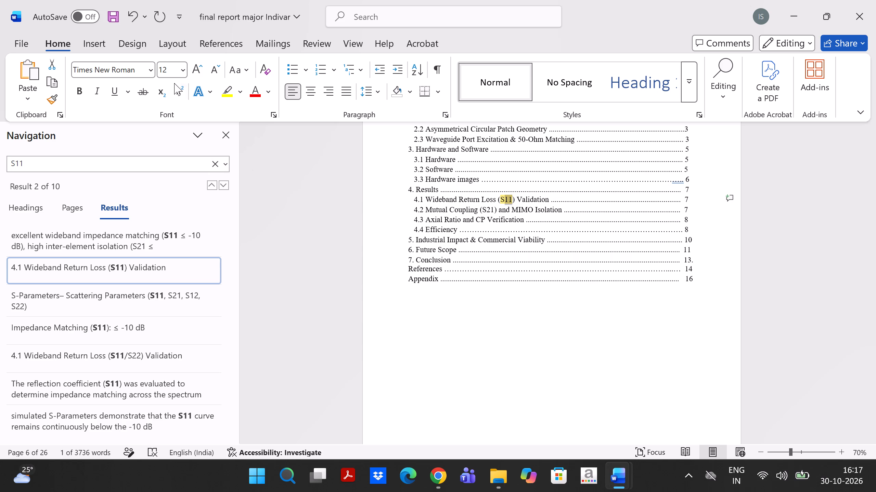
{"action": "left_click", "coordinate": [165, 93]}
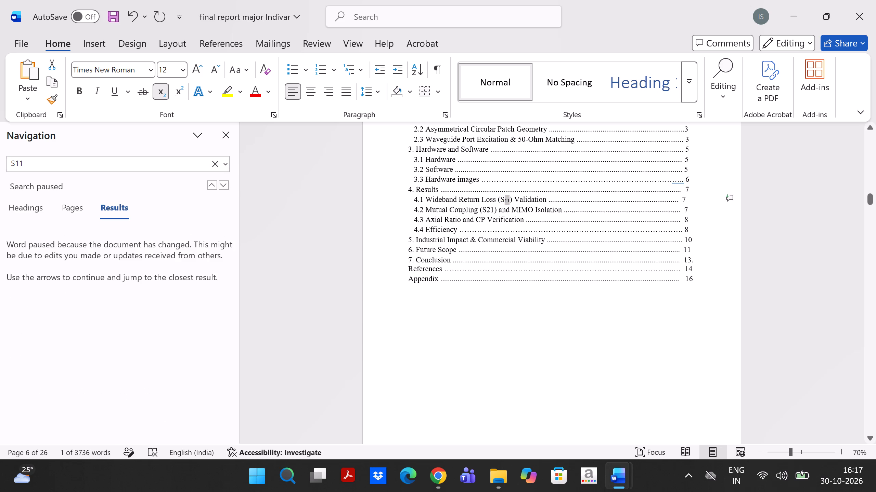
Format the 21 of S21 as subscript in the 4.2 Mutual Coupling entry of the Contents page and save the report.
{"action": "left_click", "coordinate": [493, 208]}
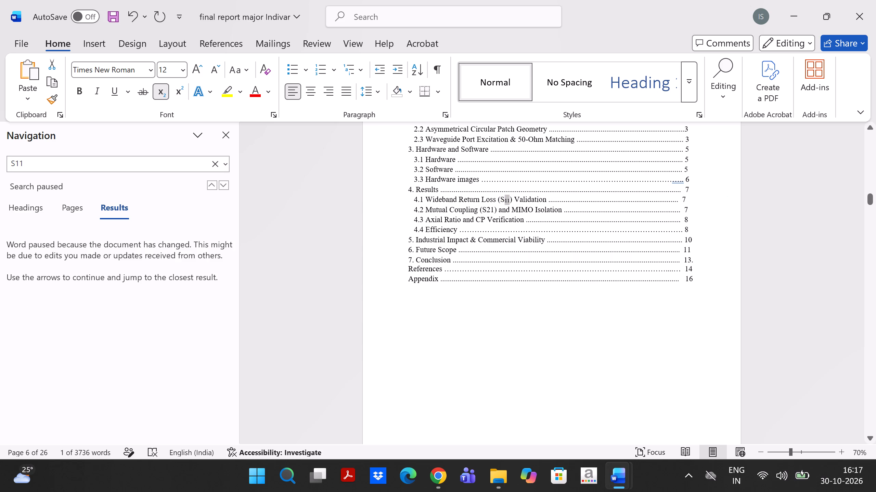
{"action": "left_click", "coordinate": [493, 208]}
{"action": "left_click_drag", "start_coordinate": [493, 208], "coordinate": [498, 219]}
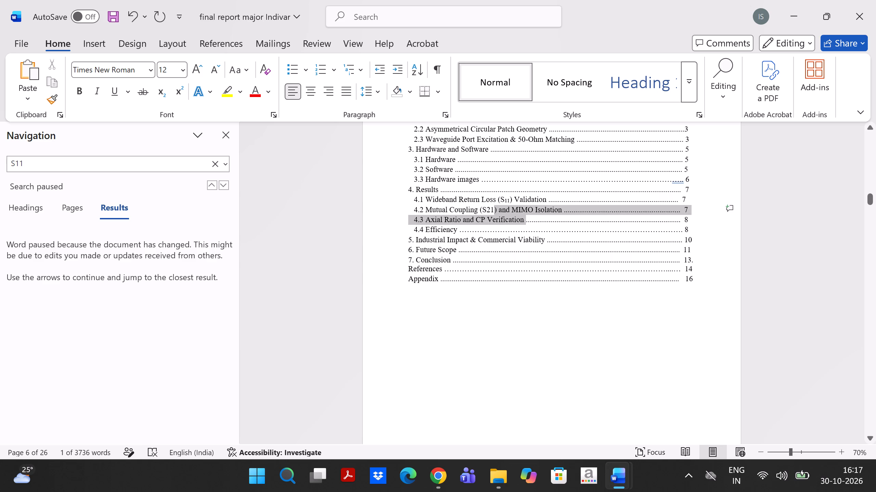
{"action": "left_click_drag", "start_coordinate": [498, 219], "coordinate": [498, 220]}
{"action": "left_click", "coordinate": [498, 220]}
{"action": "left_click_drag", "start_coordinate": [494, 210], "coordinate": [488, 208]}
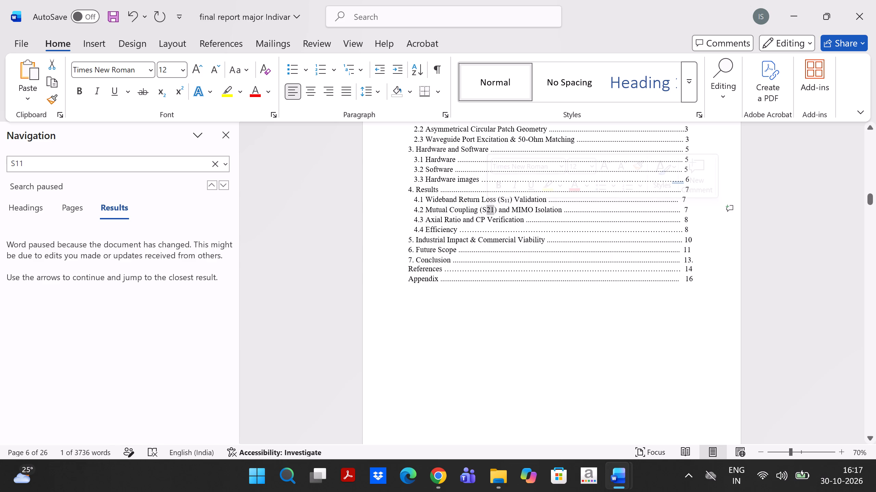
{"action": "left_click", "coordinate": [169, 89]}
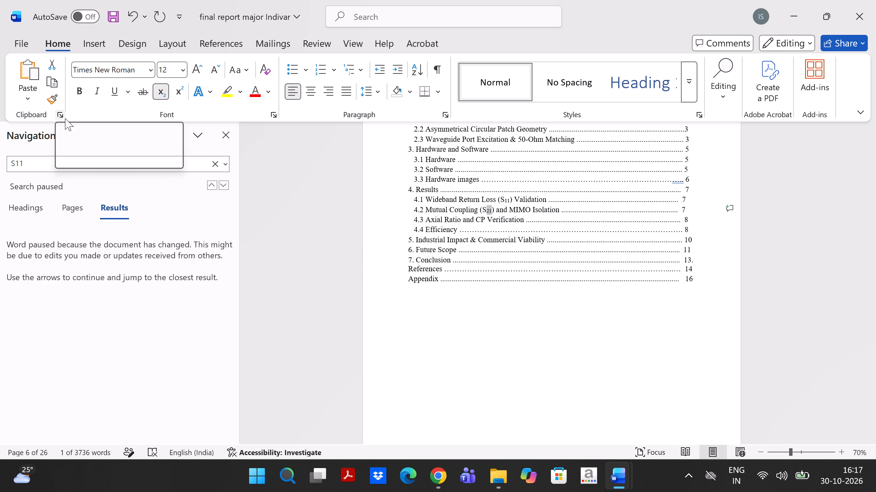
{"action": "key", "text": "ctrl+s"}
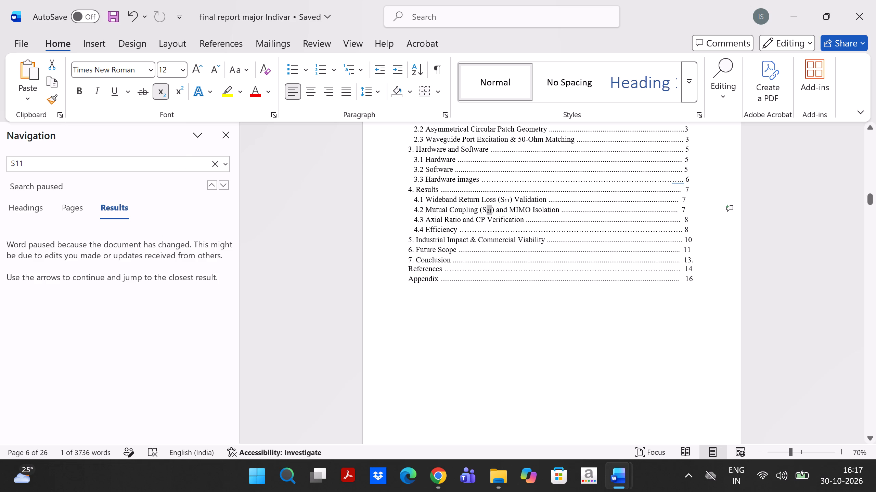
Search again for S11 and review the front matter through the List of Abbreviations for S-parameters still lacking subscripts.
{"action": "scroll", "coordinate": [403, 231], "scroll_direction": "up", "scroll_amount": 2}
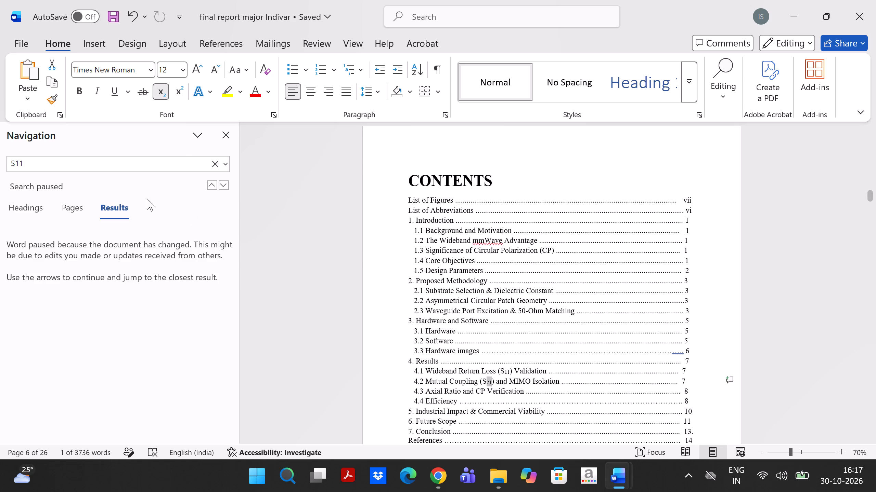
{"action": "left_click", "coordinate": [97, 163]}
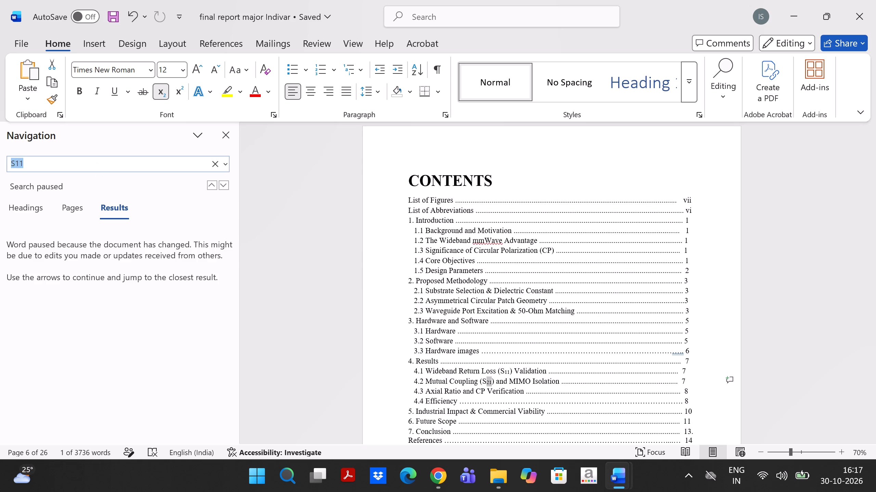
{"action": "key", "text": "Return"}
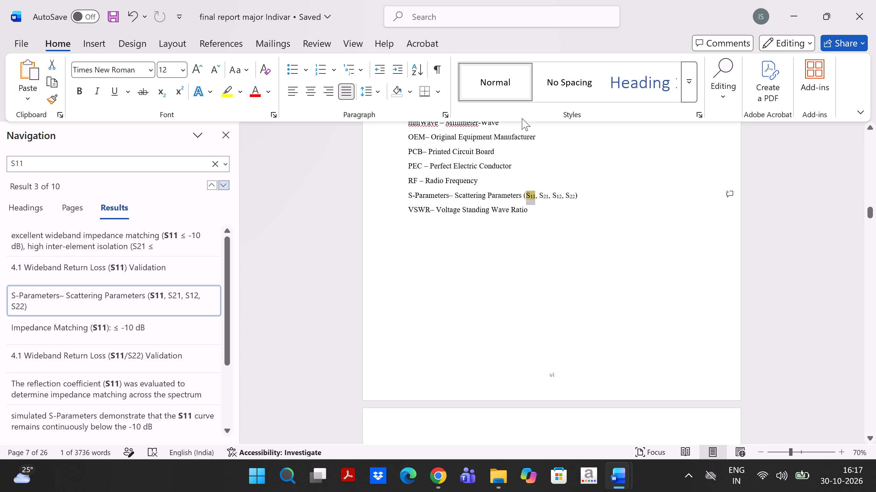
{"action": "scroll", "coordinate": [507, 174], "scroll_direction": "up", "scroll_amount": 15}
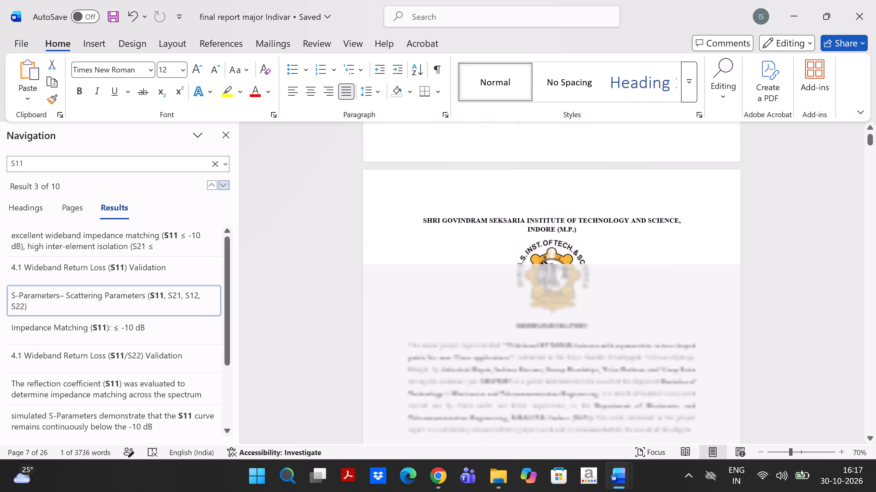
{"action": "scroll", "coordinate": [507, 174], "scroll_direction": "down", "scroll_amount": 3}
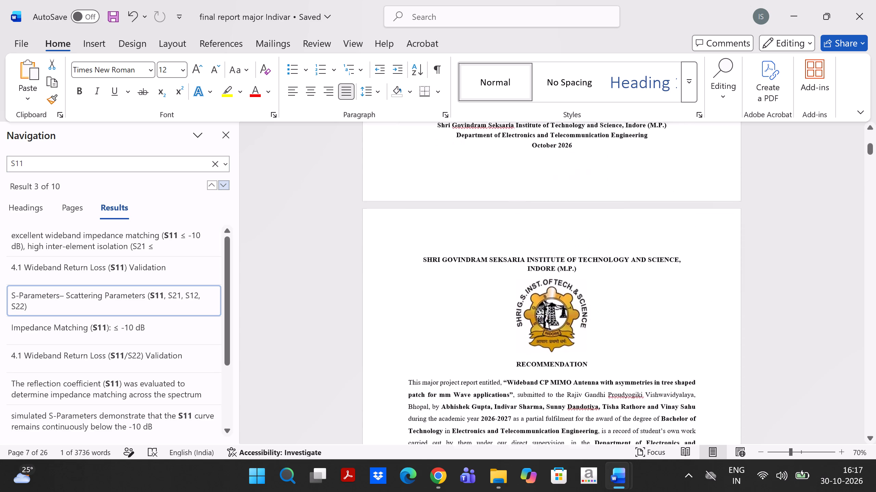
{"action": "scroll", "coordinate": [507, 174], "scroll_direction": "down", "scroll_amount": 2}
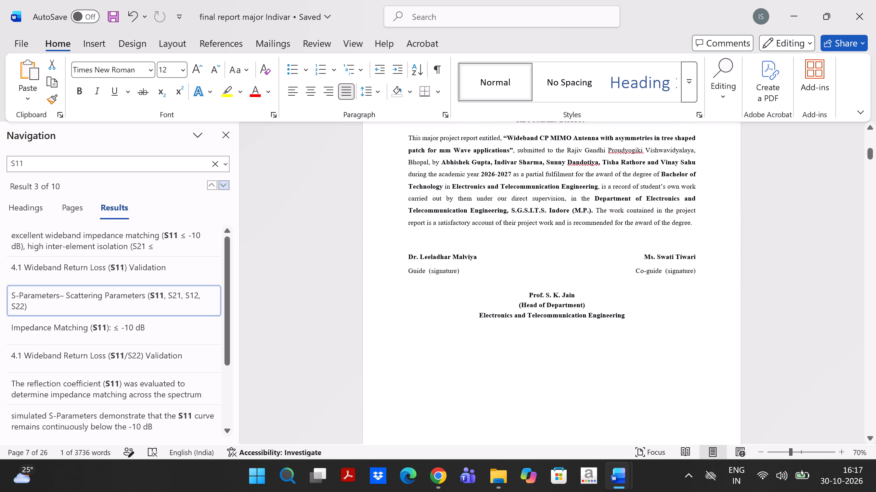
{"action": "scroll", "coordinate": [507, 174], "scroll_direction": "down", "scroll_amount": 1}
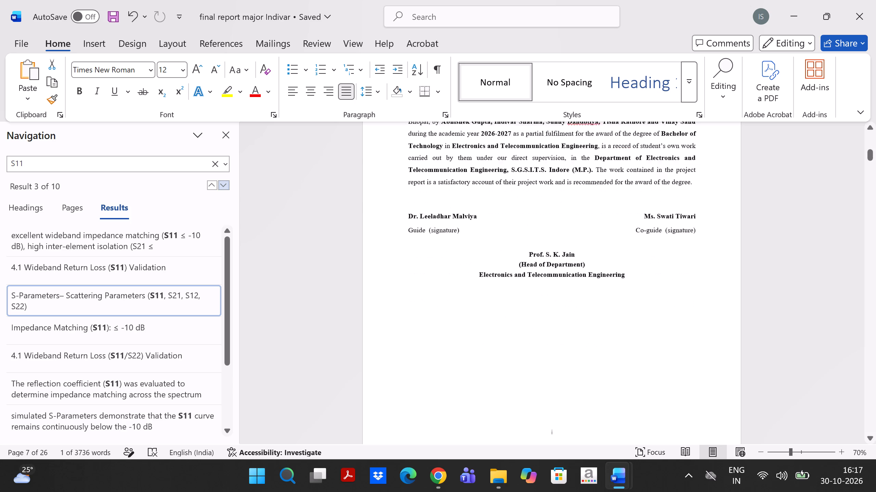
{"action": "scroll", "coordinate": [507, 174], "scroll_direction": "down", "scroll_amount": 3}
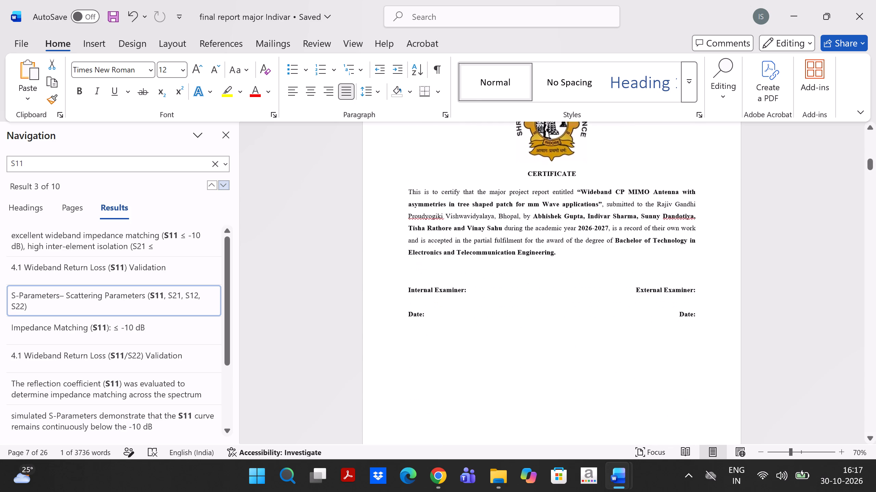
{"action": "scroll", "coordinate": [507, 174], "scroll_direction": "down", "scroll_amount": 3}
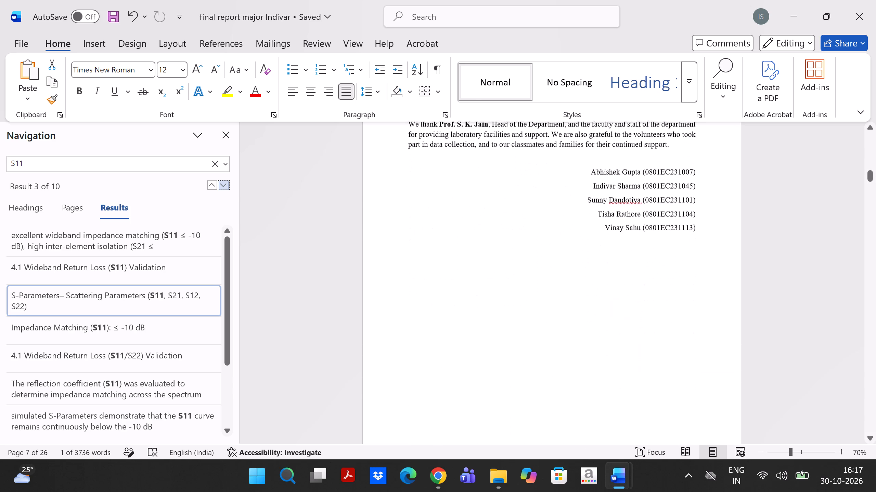
{"action": "scroll", "coordinate": [507, 174], "scroll_direction": "down", "scroll_amount": 4}
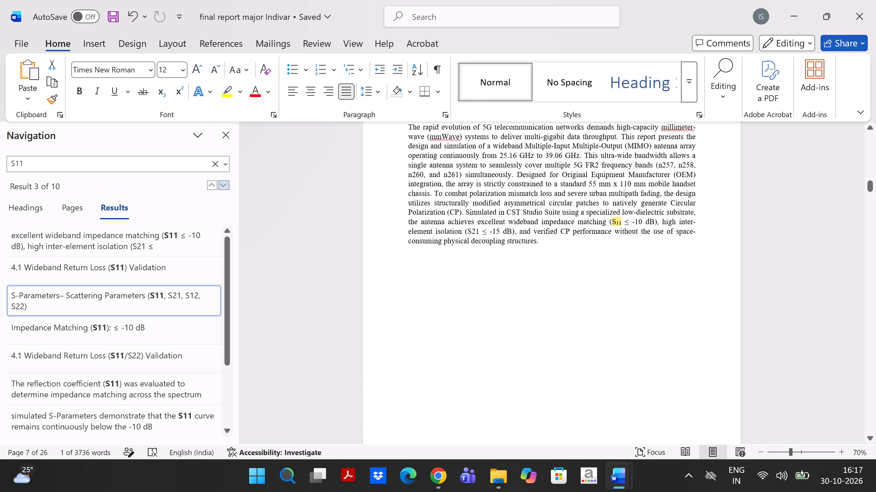
{"action": "scroll", "coordinate": [507, 174], "scroll_direction": "down", "scroll_amount": 2}
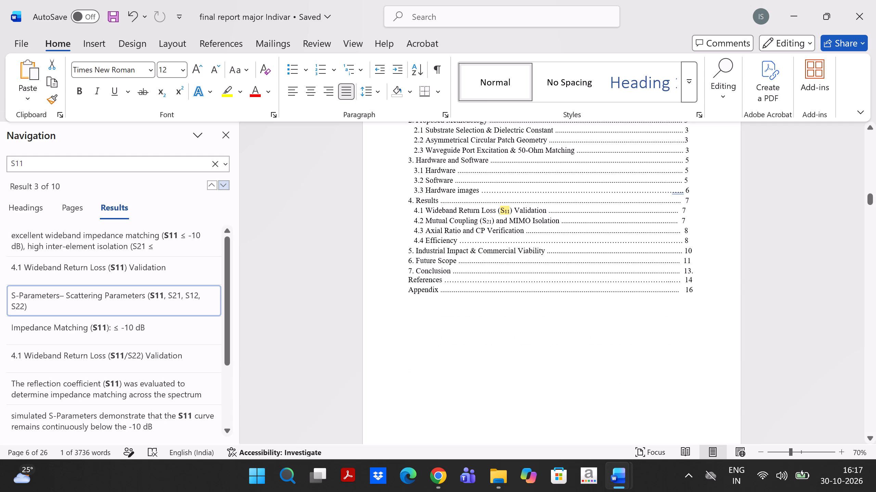
{"action": "scroll", "coordinate": [507, 174], "scroll_direction": "down", "scroll_amount": 4}
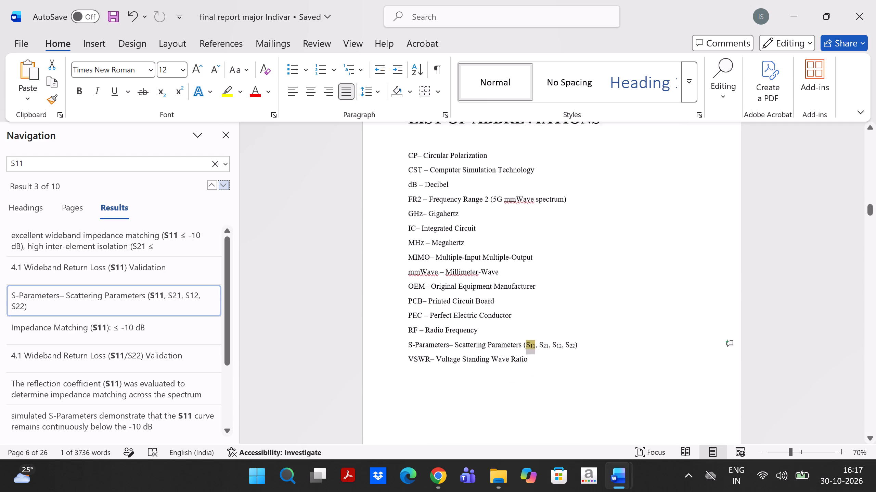
Review the report from Chapter 1 through the References and Appendix for S-parameters still lacking subscripts.
{"action": "scroll", "coordinate": [507, 174], "scroll_direction": "down", "scroll_amount": 4}
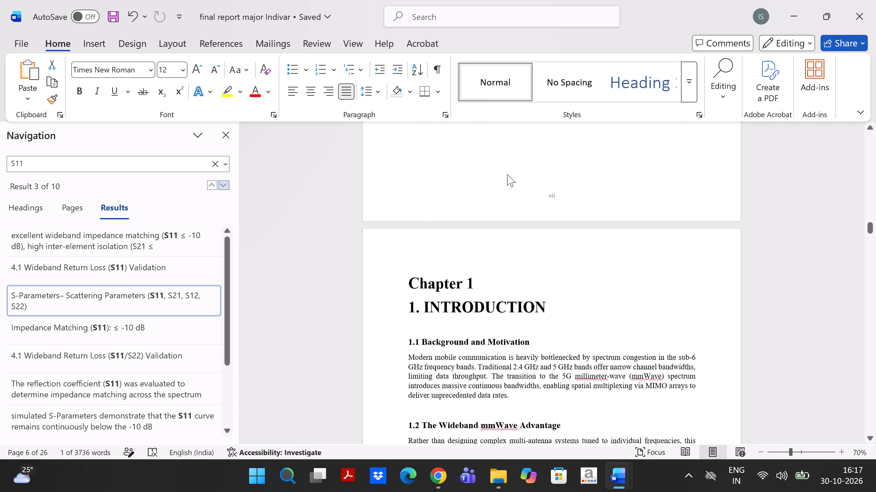
{"action": "scroll", "coordinate": [507, 174], "scroll_direction": "down", "scroll_amount": 4}
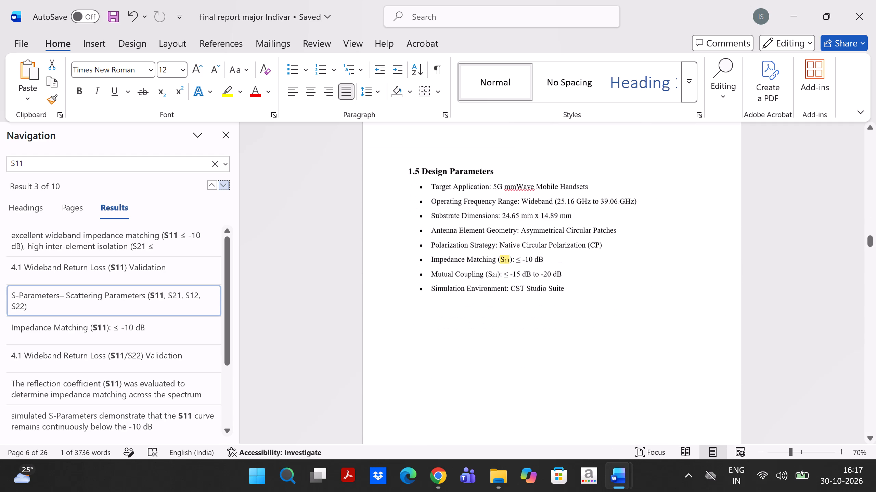
{"action": "scroll", "coordinate": [507, 174], "scroll_direction": "down", "scroll_amount": 4}
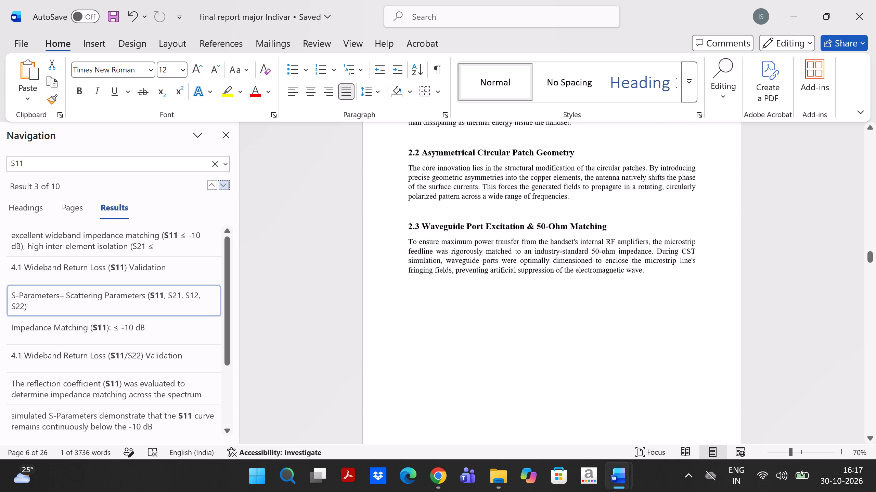
{"action": "scroll", "coordinate": [507, 174], "scroll_direction": "down", "scroll_amount": 5}
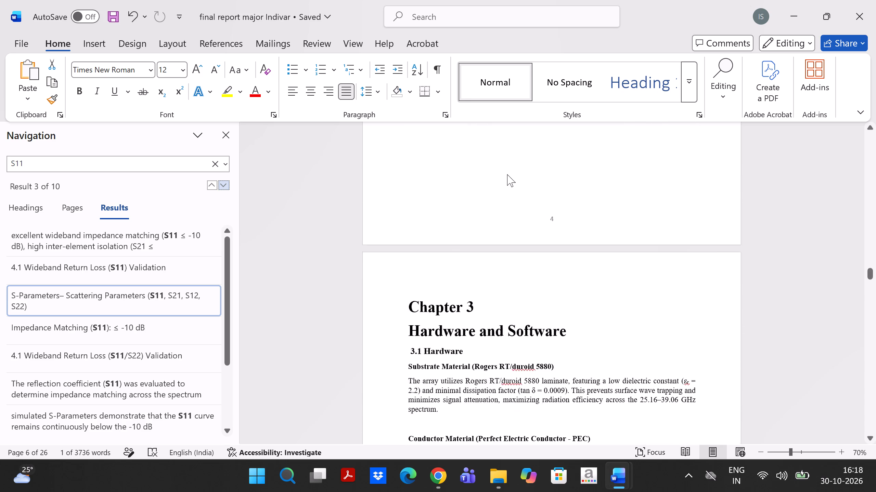
{"action": "scroll", "coordinate": [507, 174], "scroll_direction": "down", "scroll_amount": 4}
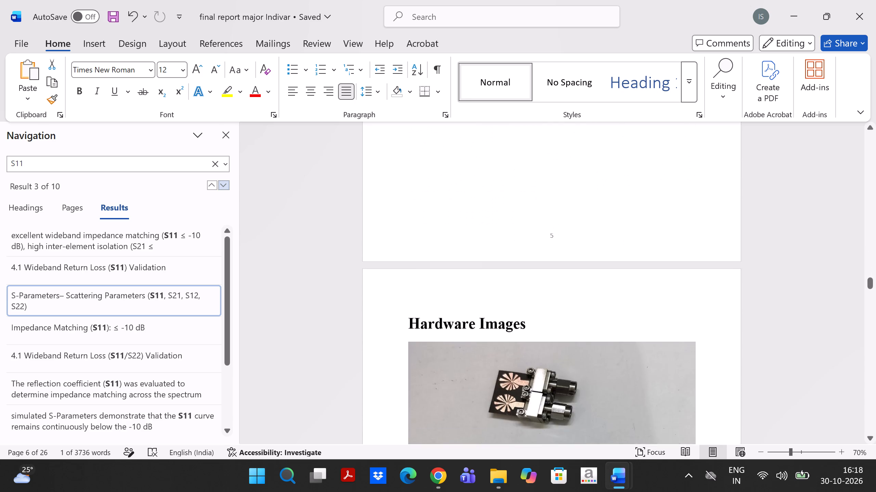
{"action": "scroll", "coordinate": [507, 174], "scroll_direction": "up", "scroll_amount": 3}
{"action": "scroll", "coordinate": [507, 174], "scroll_direction": "down", "scroll_amount": 1}
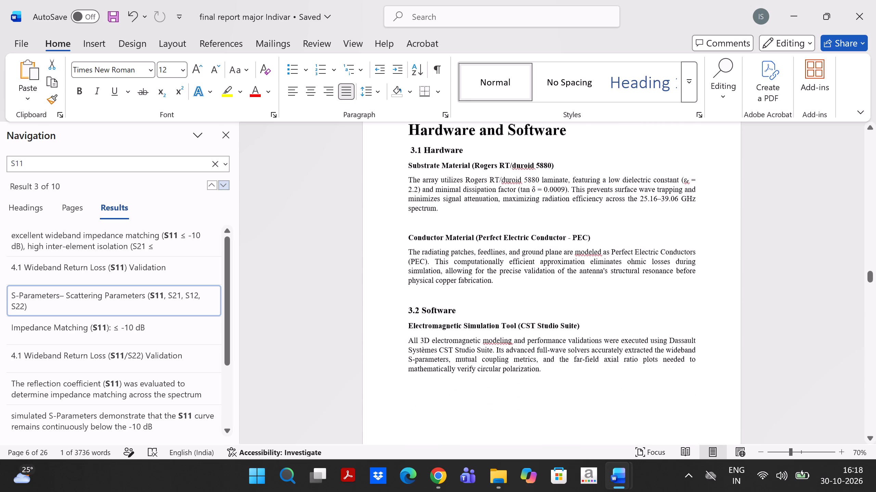
{"action": "scroll", "coordinate": [507, 174], "scroll_direction": "down", "scroll_amount": 5}
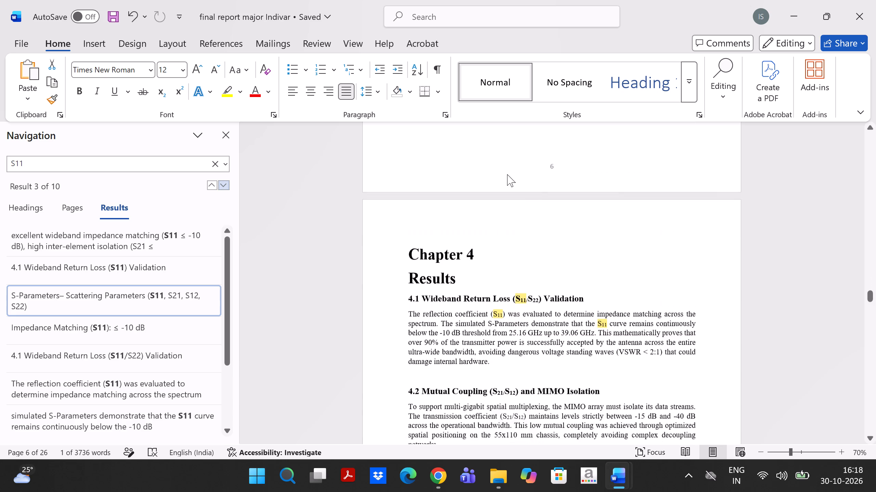
{"action": "scroll", "coordinate": [507, 174], "scroll_direction": "down", "scroll_amount": 1}
{"action": "scroll", "coordinate": [507, 174], "scroll_direction": "up", "scroll_amount": 4}
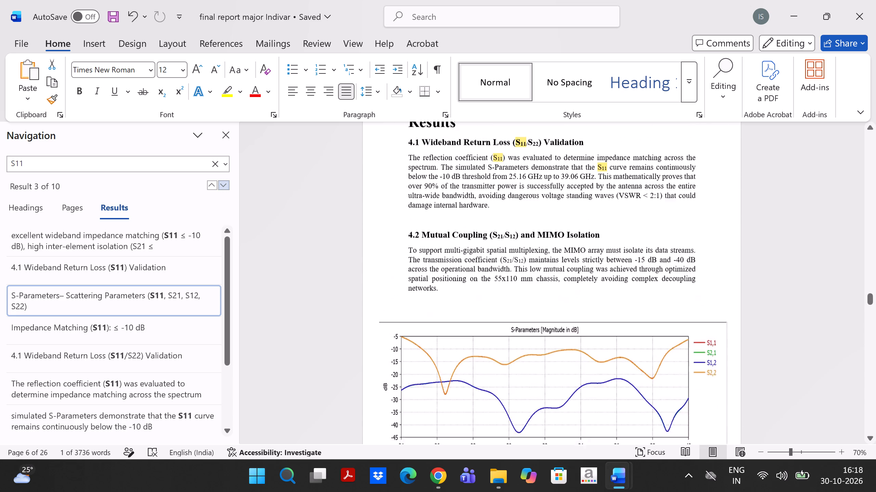
{"action": "scroll", "coordinate": [507, 174], "scroll_direction": "up", "scroll_amount": 2}
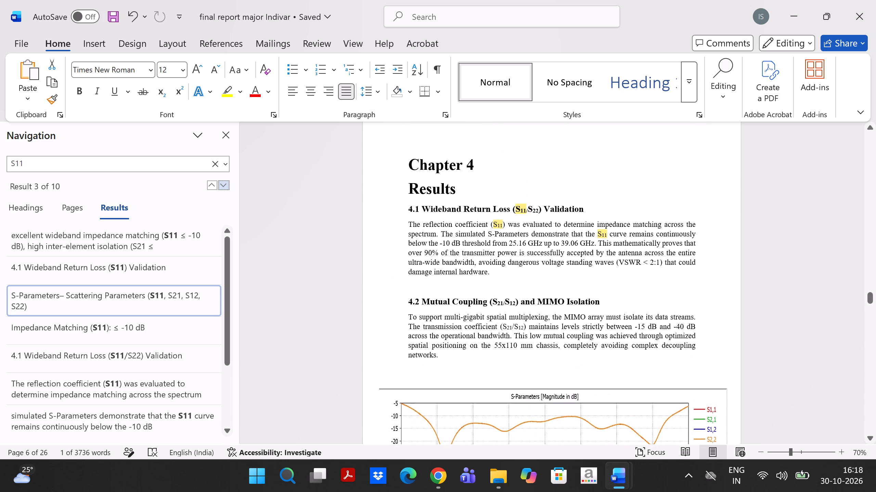
{"action": "scroll", "coordinate": [507, 174], "scroll_direction": "down", "scroll_amount": 3}
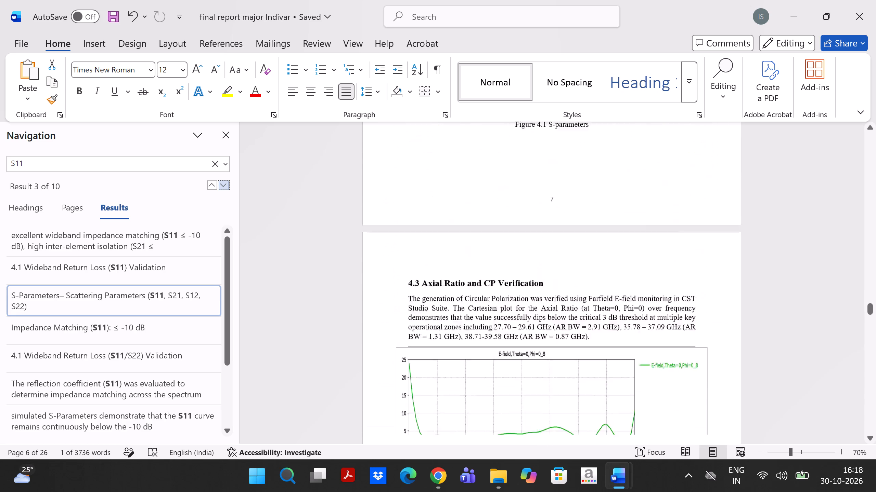
{"action": "scroll", "coordinate": [507, 174], "scroll_direction": "down", "scroll_amount": 1}
{"action": "scroll", "coordinate": [507, 174], "scroll_direction": "up", "scroll_amount": 1}
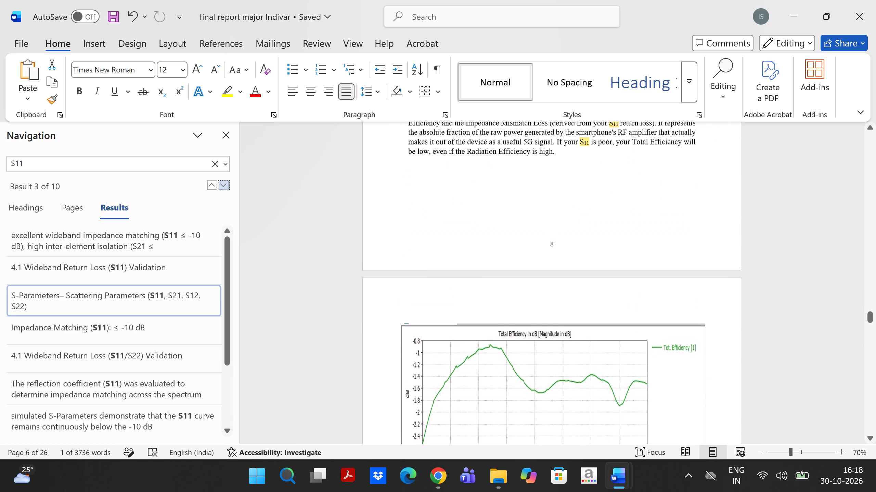
{"action": "scroll", "coordinate": [507, 174], "scroll_direction": "down", "scroll_amount": 2}
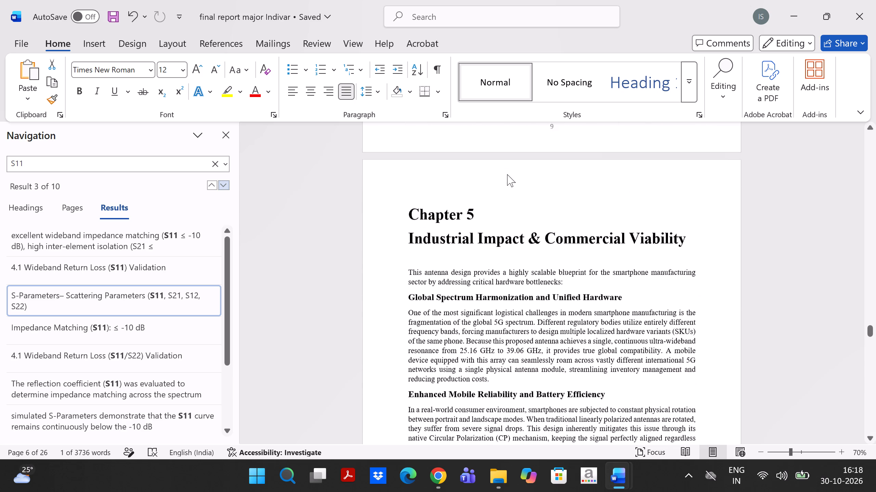
{"action": "scroll", "coordinate": [507, 174], "scroll_direction": "down", "scroll_amount": 3}
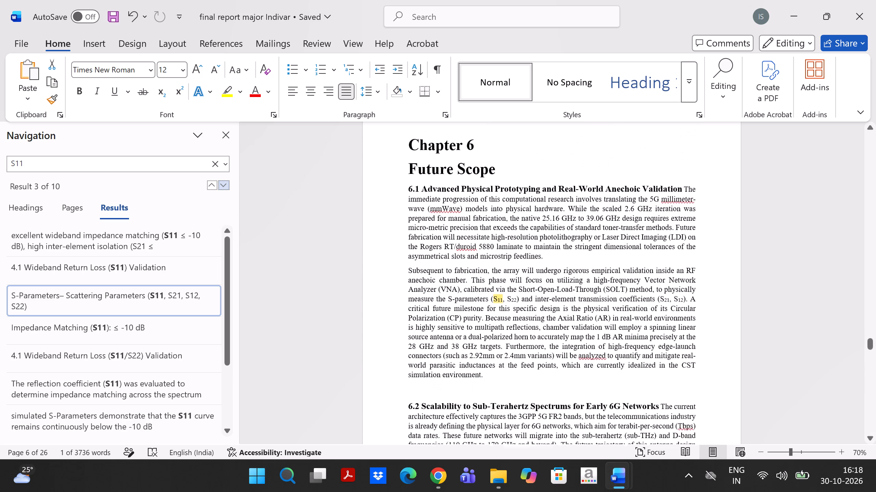
{"action": "scroll", "coordinate": [507, 174], "scroll_direction": "down", "scroll_amount": 4}
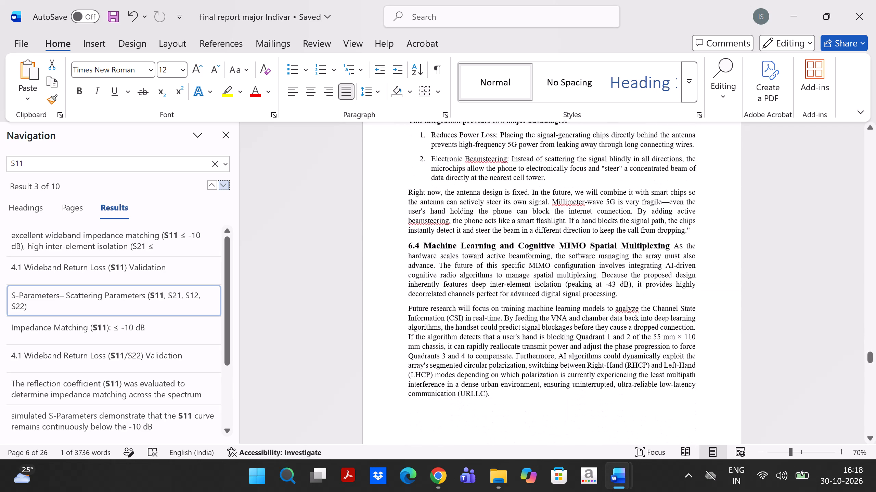
{"action": "scroll", "coordinate": [507, 174], "scroll_direction": "down", "scroll_amount": 7}
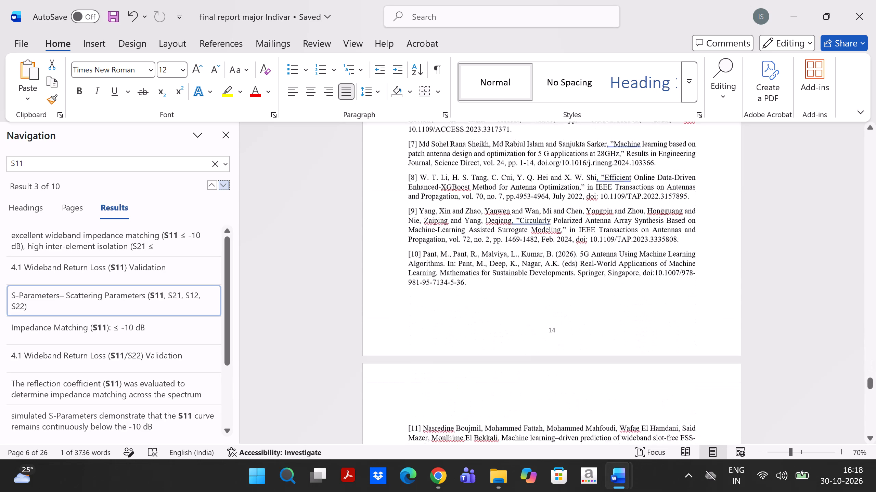
{"action": "scroll", "coordinate": [507, 174], "scroll_direction": "down", "scroll_amount": 6}
{"action": "scroll", "coordinate": [507, 174], "scroll_direction": "up", "scroll_amount": 1}
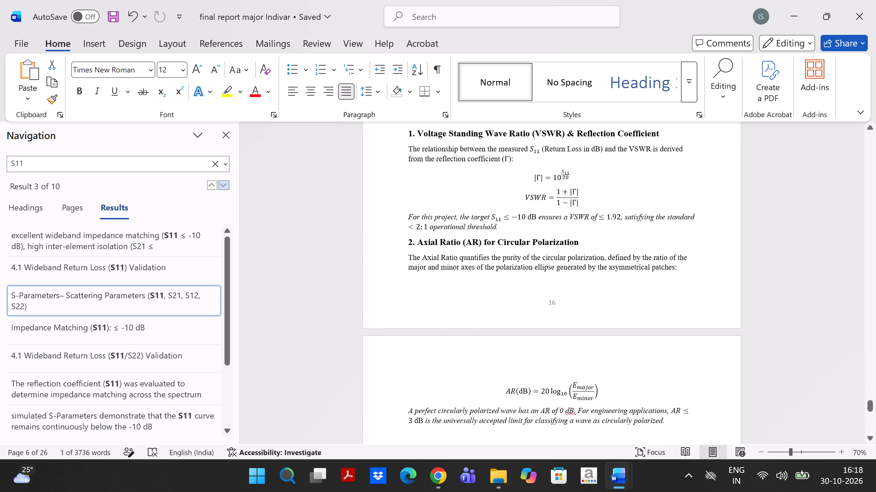
{"action": "scroll", "coordinate": [507, 174], "scroll_direction": "up", "scroll_amount": 1}
{"action": "scroll", "coordinate": [507, 174], "scroll_direction": "down", "scroll_amount": 1}
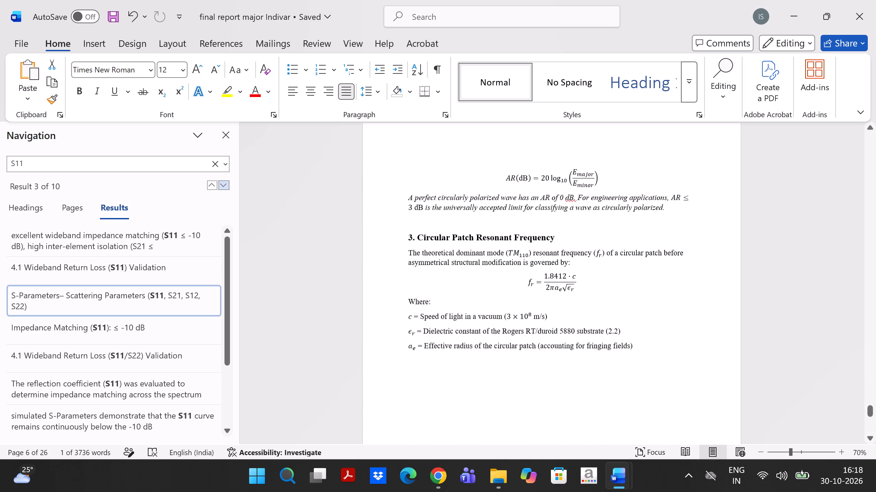
{"action": "scroll", "coordinate": [507, 174], "scroll_direction": "down", "scroll_amount": 2}
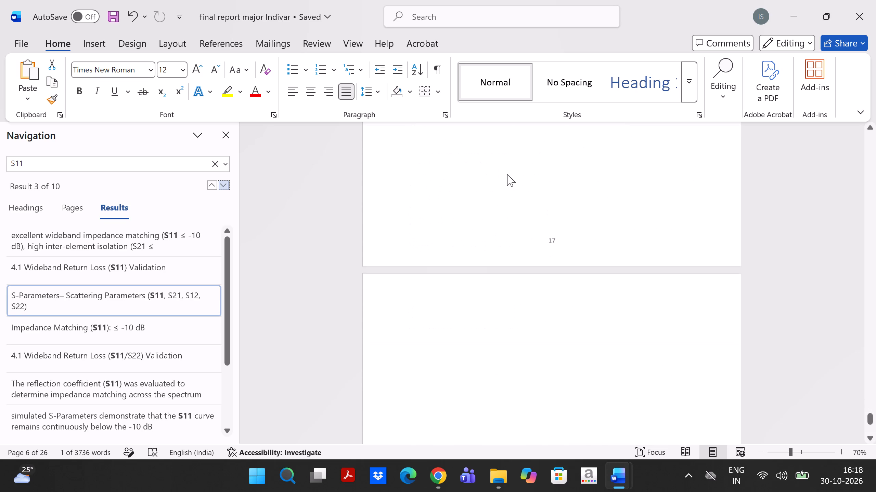
Close the S11 search and look over the whole report from the cover page through the Contents, Conclusion, References and Appendix.
{"action": "scroll", "coordinate": [507, 174], "scroll_direction": "up", "scroll_amount": 19}
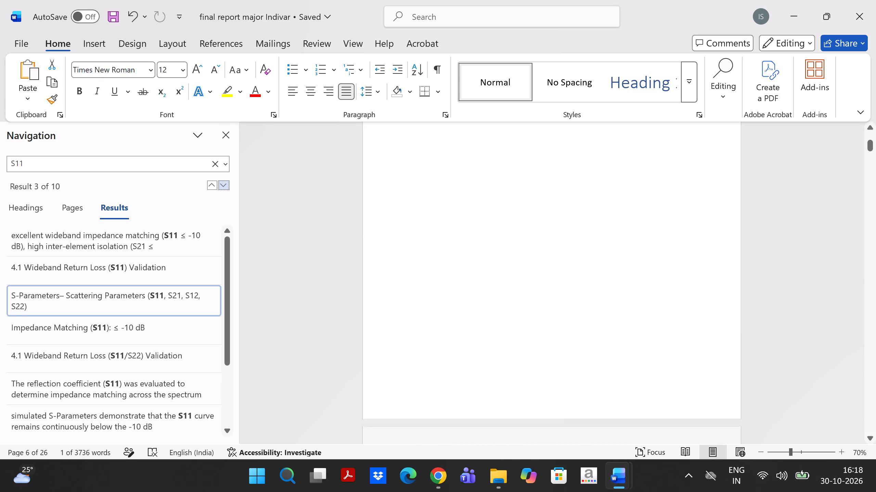
{"action": "scroll", "coordinate": [507, 174], "scroll_direction": "up", "scroll_amount": 2}
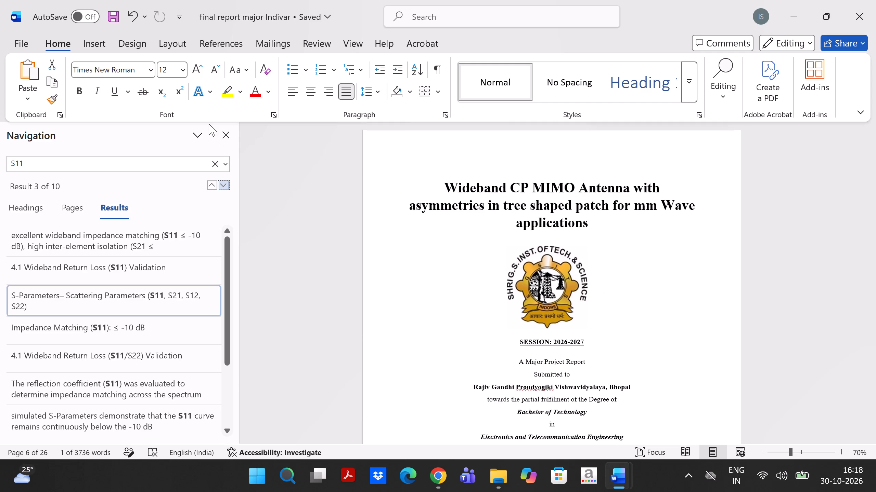
{"action": "left_click", "coordinate": [225, 138]}
{"action": "scroll", "coordinate": [404, 257], "scroll_direction": "down", "scroll_amount": 5}
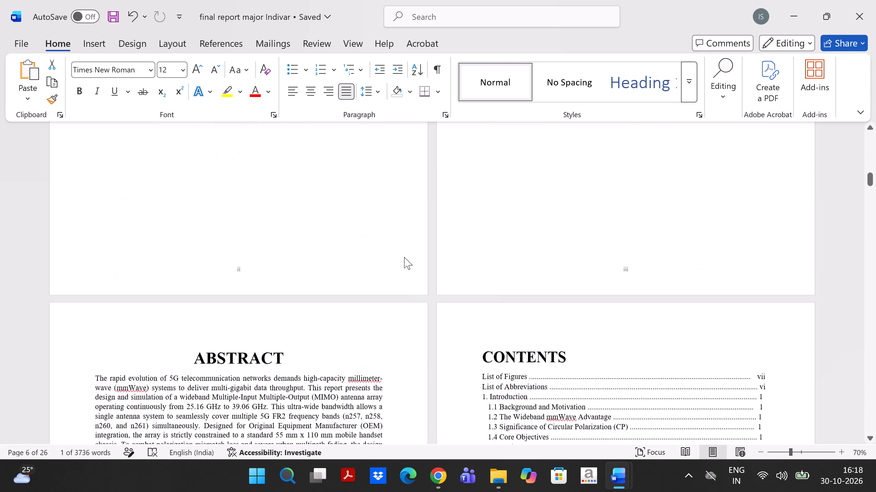
{"action": "scroll", "coordinate": [404, 257], "scroll_direction": "down", "scroll_amount": 4}
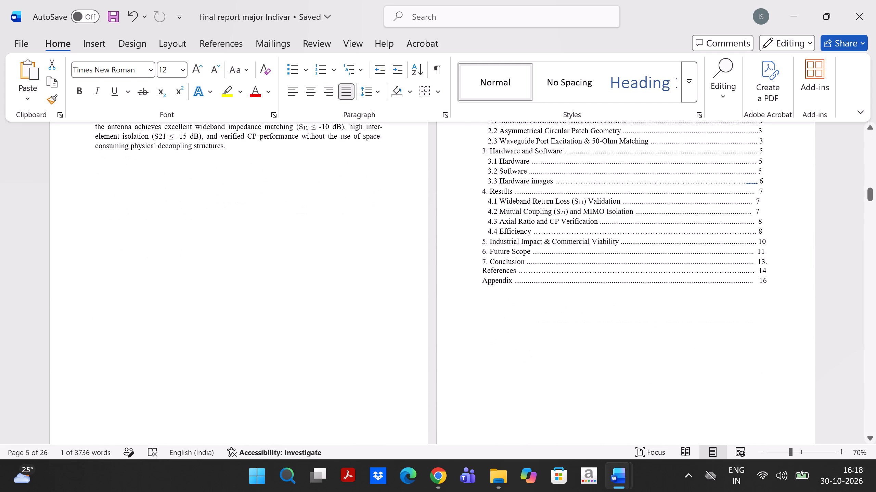
{"action": "scroll", "coordinate": [404, 257], "scroll_direction": "down", "scroll_amount": 20}
{"action": "scroll", "coordinate": [404, 257], "scroll_direction": "down", "scroll_amount": 6}
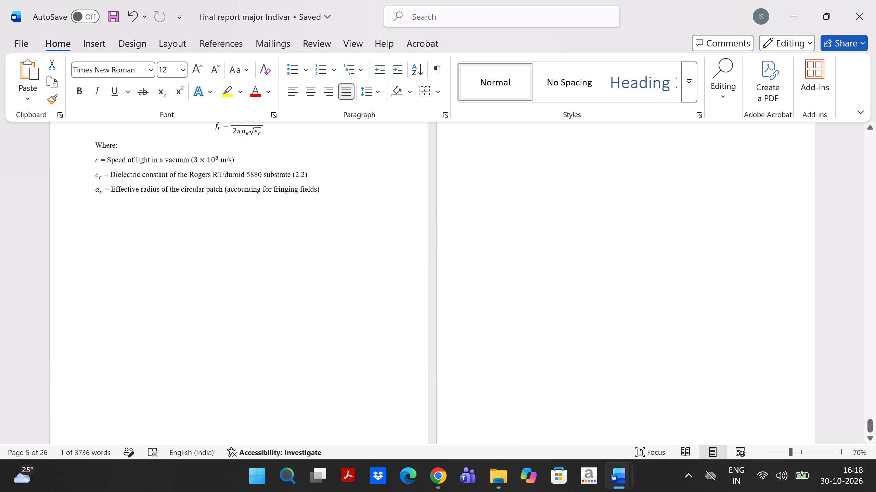
{"action": "scroll", "coordinate": [404, 257], "scroll_direction": "down", "scroll_amount": 1}
{"action": "scroll", "coordinate": [404, 257], "scroll_direction": "up", "scroll_amount": 3}
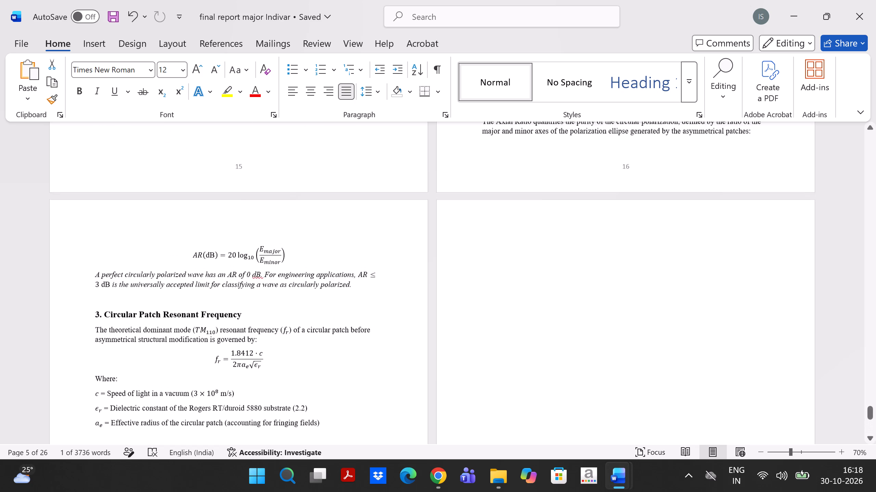
{"action": "scroll", "coordinate": [404, 257], "scroll_direction": "up", "scroll_amount": 3}
{"action": "scroll", "coordinate": [404, 257], "scroll_direction": "down", "scroll_amount": 1}
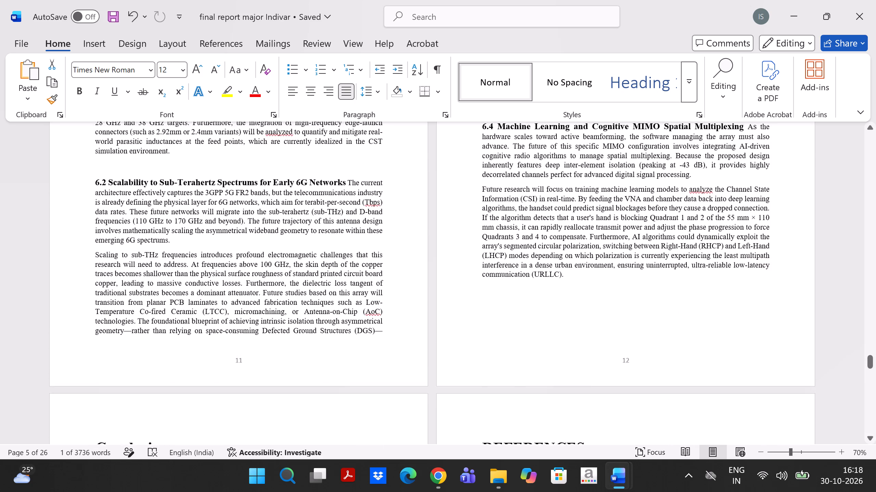
{"action": "scroll", "coordinate": [404, 257], "scroll_direction": "down", "scroll_amount": 2}
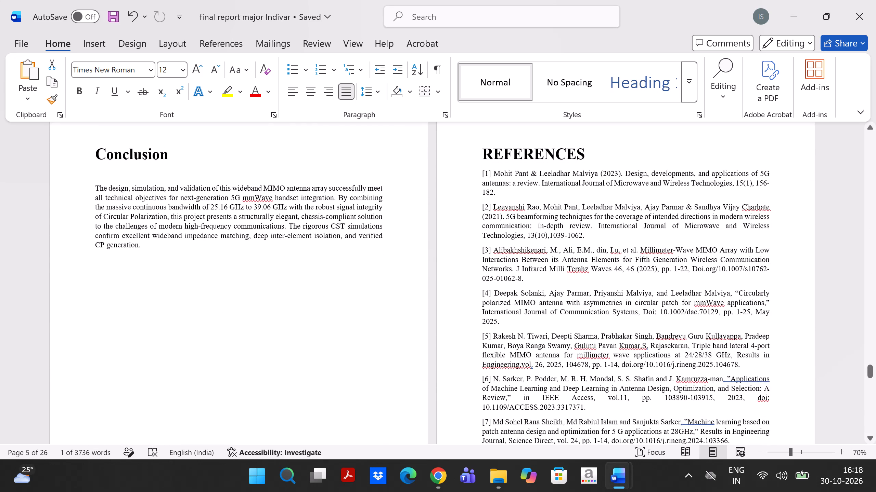
Print all pages of the report with Microsoft Print to PDF, saving the output on the Desktop as "Major report final".
{"action": "left_click", "coordinate": [25, 46]}
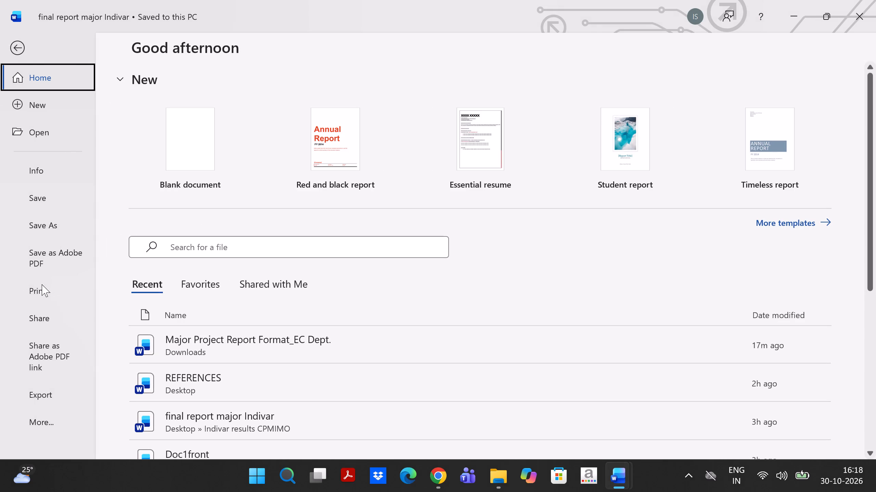
{"action": "left_click", "coordinate": [30, 292]}
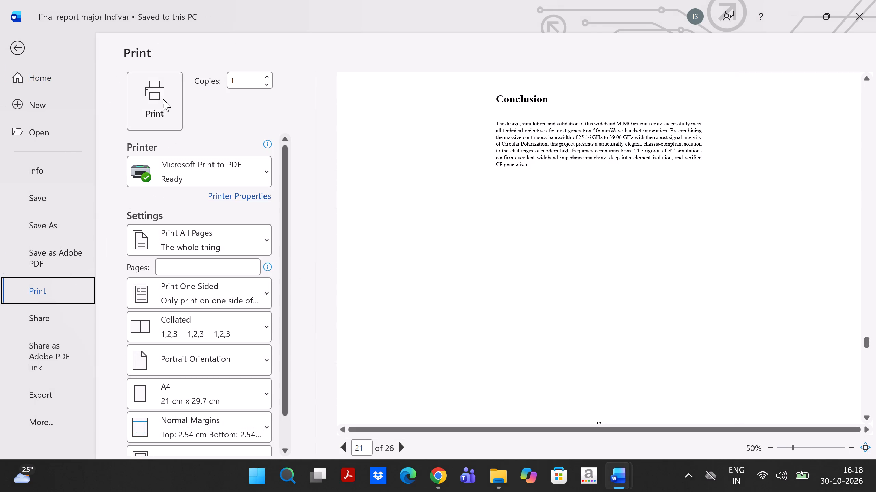
{"action": "left_click", "coordinate": [163, 99]}
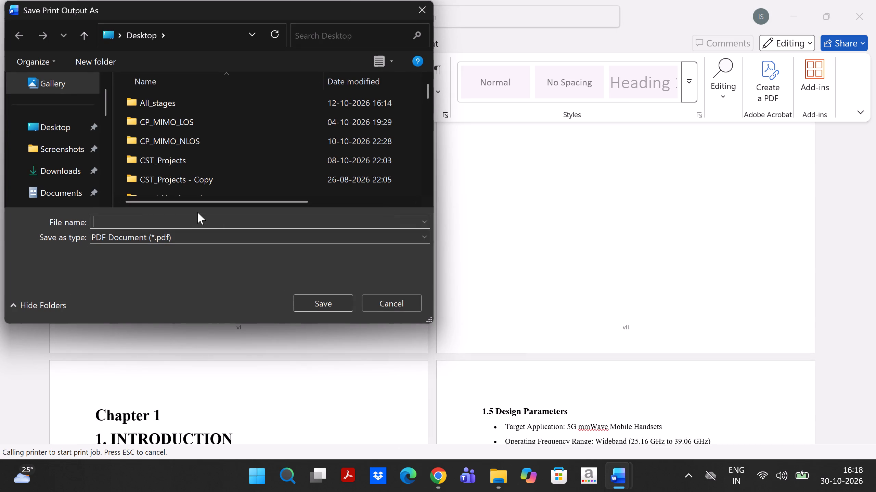
{"action": "type", "text": "MAjor"}
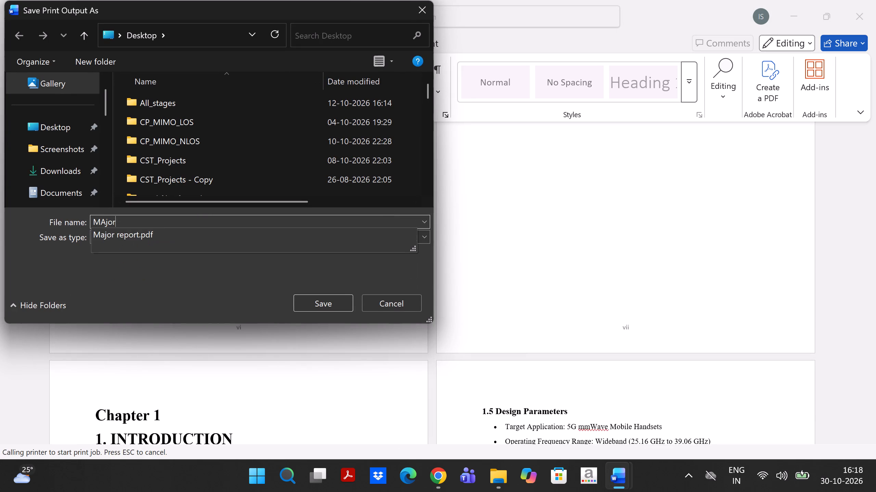
{"action": "key", "text": "Left"}
{"action": "key", "text": "Left"}
{"action": "key", "text": "Left"}
{"action": "key", "text": "BackSpace"}
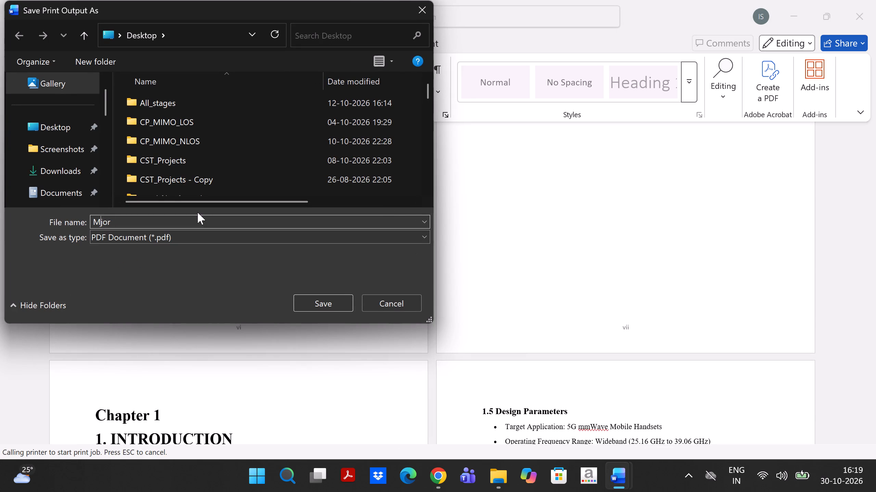
{"action": "key", "text": "a"}
{"action": "key", "text": "Right"}
{"action": "key", "text": "Right"}
{"action": "key", "text": "Right"}
{"action": "key", "text": "Right"}
{"action": "key", "text": "Right"}
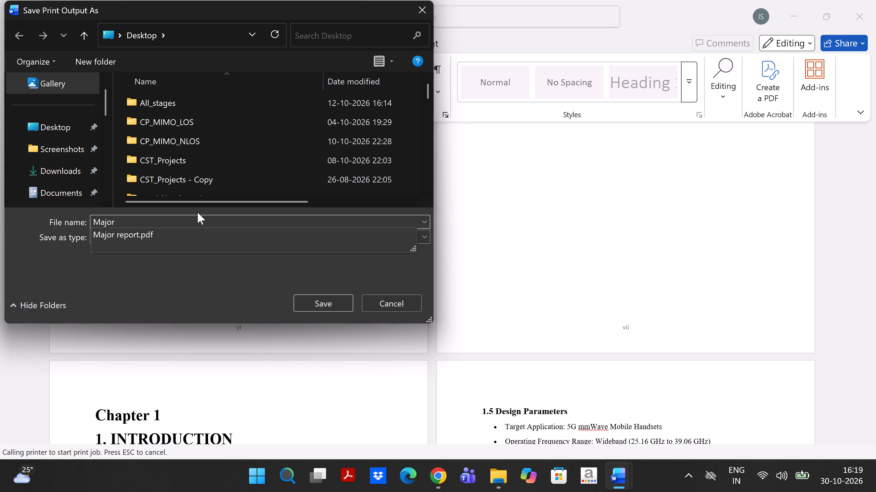
{"action": "key", "text": "space"}
{"action": "type", "text": "e"}
{"action": "key", "text": "BackSpace"}
{"action": "type", "text": "report final"}
{"action": "key", "text": "Return"}
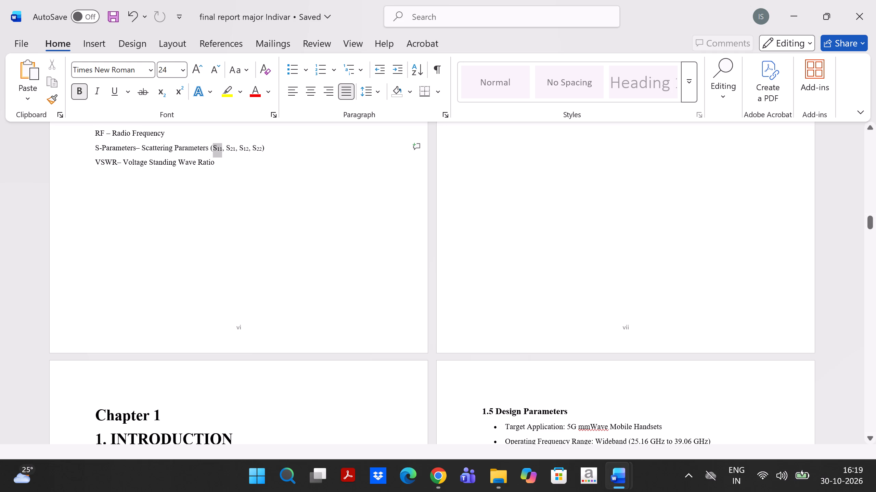
Start another Microsoft Print to PDF output of the whole report and close the PDF that opens in Adobe Acrobat.
{"action": "left_click", "coordinate": [25, 48]}
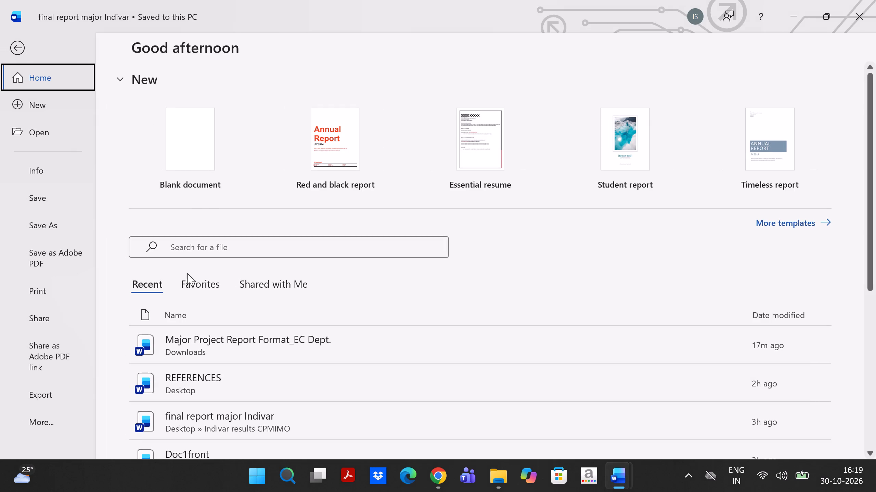
{"action": "left_click", "coordinate": [39, 289]}
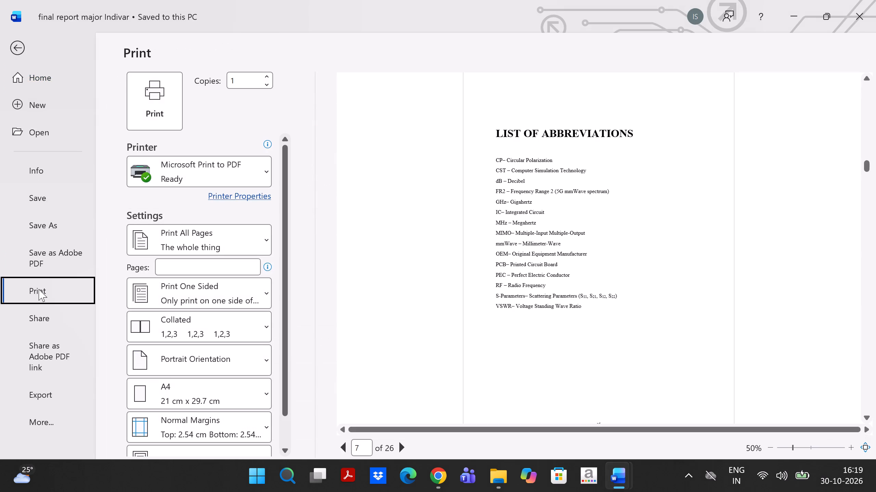
{"action": "left_click", "coordinate": [132, 125]}
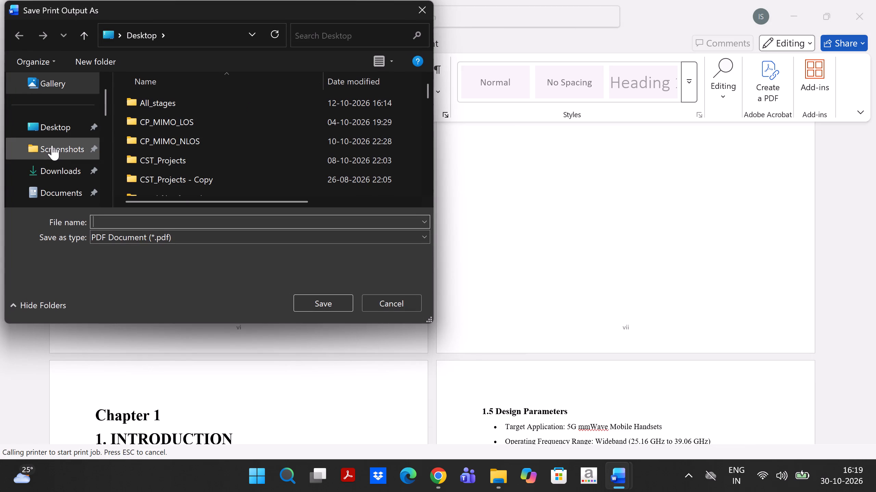
{"action": "scroll", "coordinate": [52, 145], "scroll_direction": "up", "scroll_amount": 2}
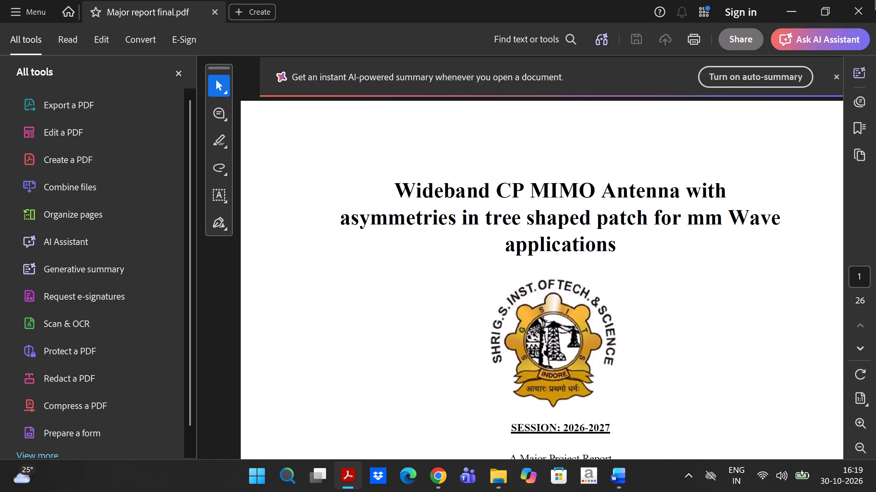
{"action": "left_click", "coordinate": [875, 0]}
{"action": "left_click", "coordinate": [875, 0]}
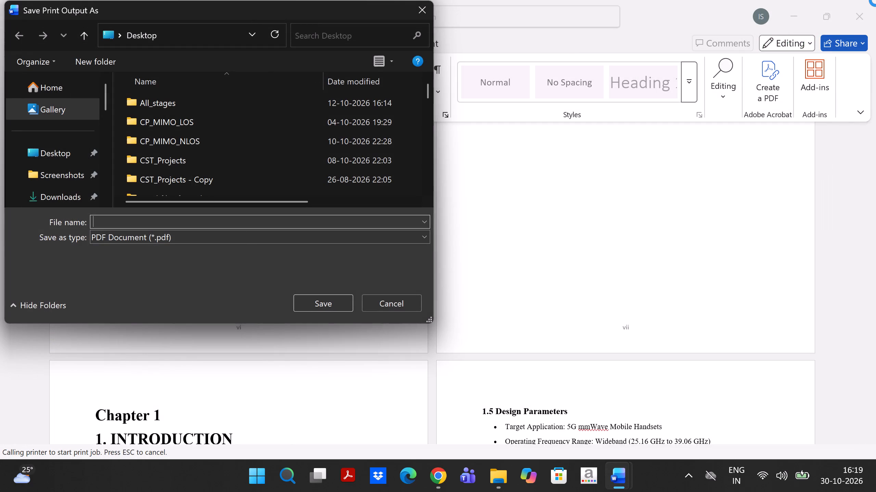
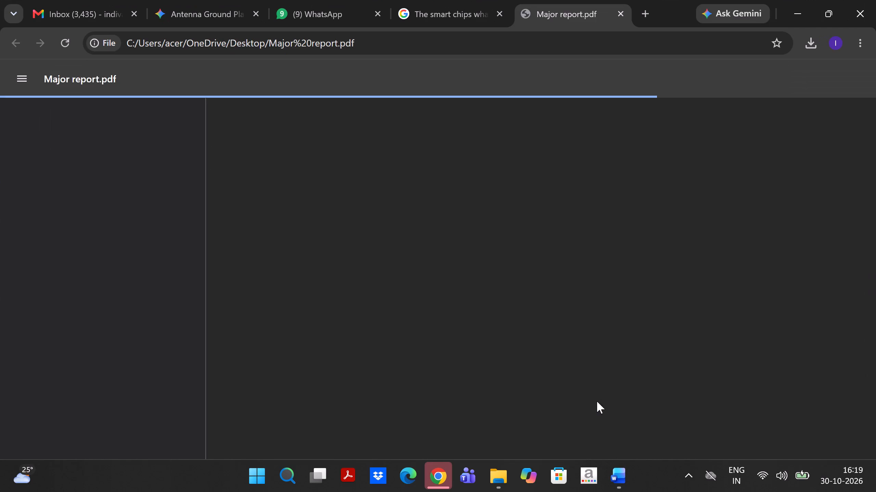
Review the Major report PDF in Google Chrome from the Recommendation page through the Contents and List of Abbreviations to the List of Figures.
{"action": "scroll", "coordinate": [498, 316], "scroll_direction": "down", "scroll_amount": 7}
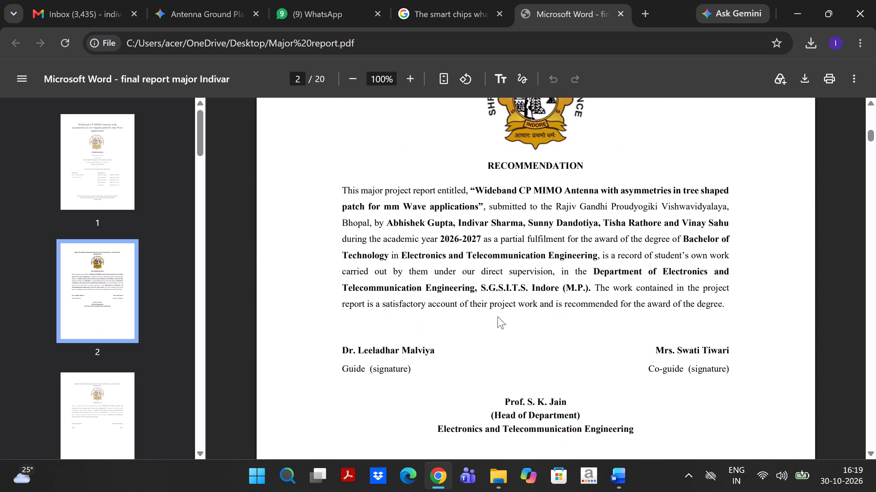
{"action": "scroll", "coordinate": [498, 316], "scroll_direction": "down", "scroll_amount": 10}
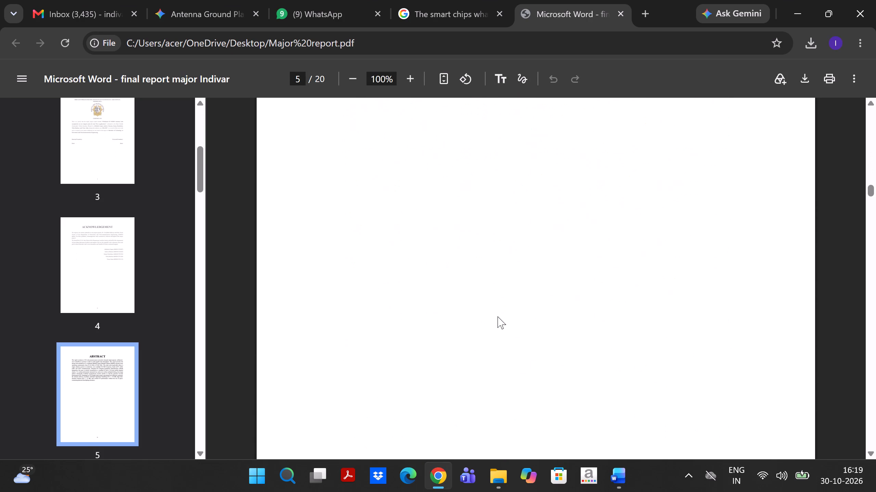
{"action": "scroll", "coordinate": [498, 316], "scroll_direction": "down", "scroll_amount": 5}
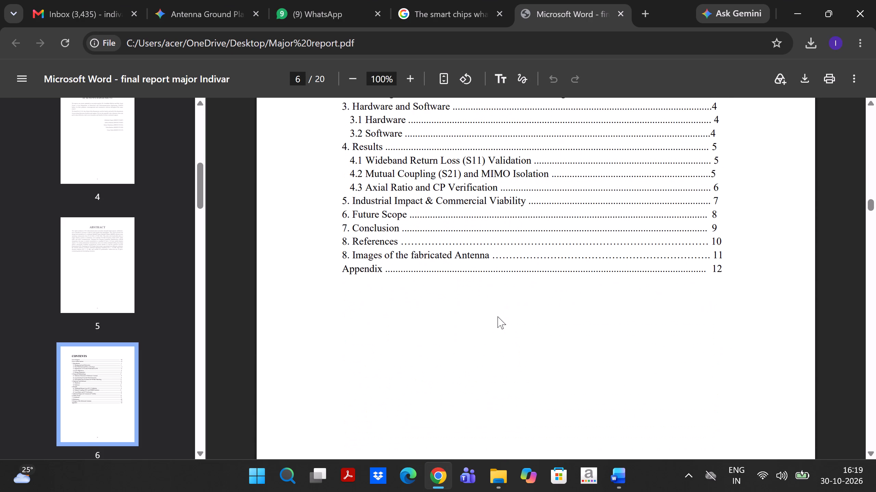
{"action": "scroll", "coordinate": [498, 316], "scroll_direction": "down", "scroll_amount": 3}
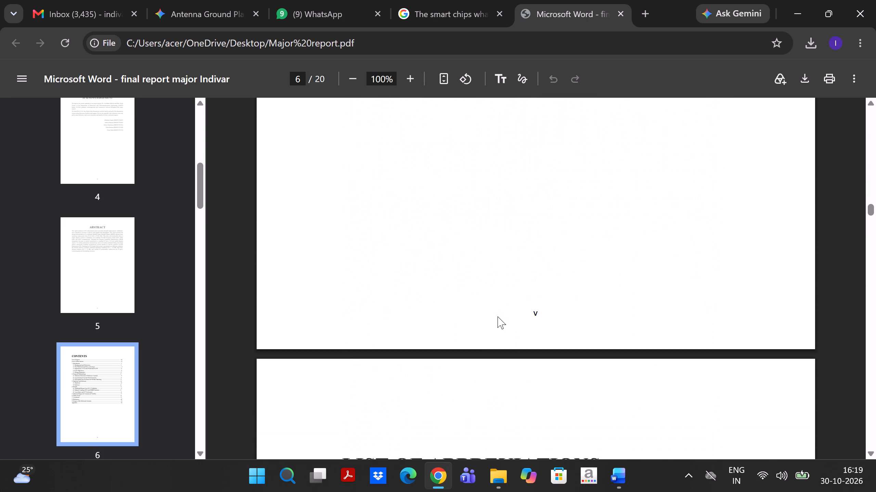
{"action": "scroll", "coordinate": [498, 316], "scroll_direction": "down", "scroll_amount": 1}
{"action": "scroll", "coordinate": [498, 316], "scroll_direction": "up", "scroll_amount": 1}
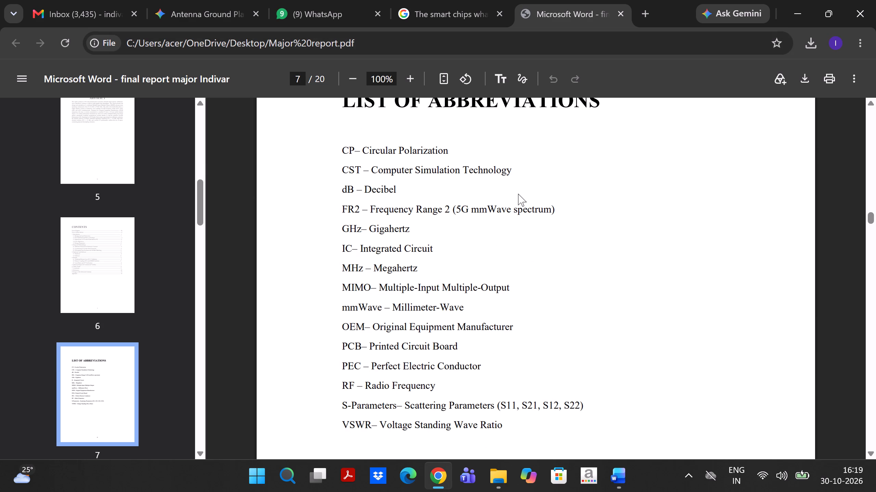
{"action": "scroll", "coordinate": [518, 194], "scroll_direction": "down", "scroll_amount": 5}
{"action": "scroll", "coordinate": [518, 194], "scroll_direction": "right", "scroll_amount": 1}
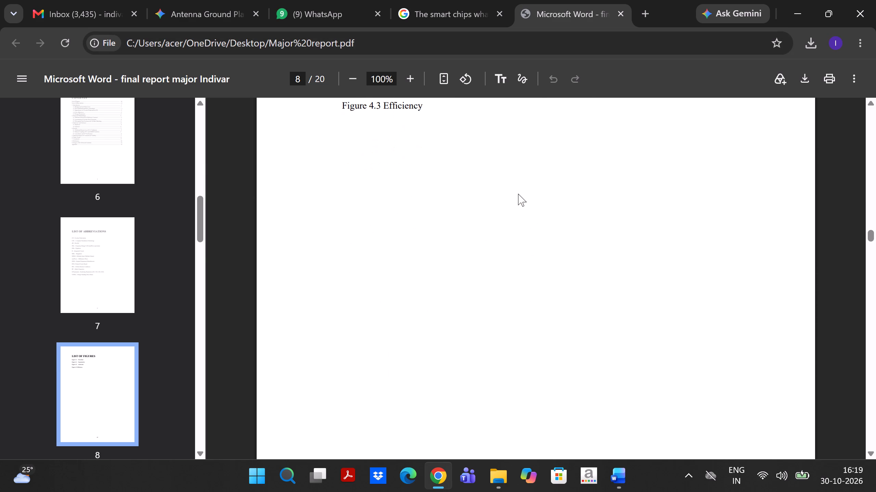